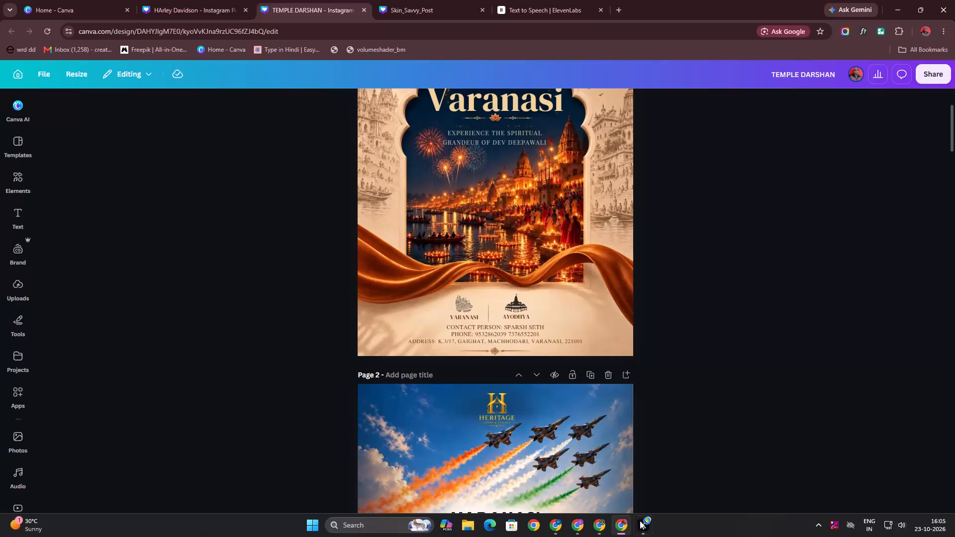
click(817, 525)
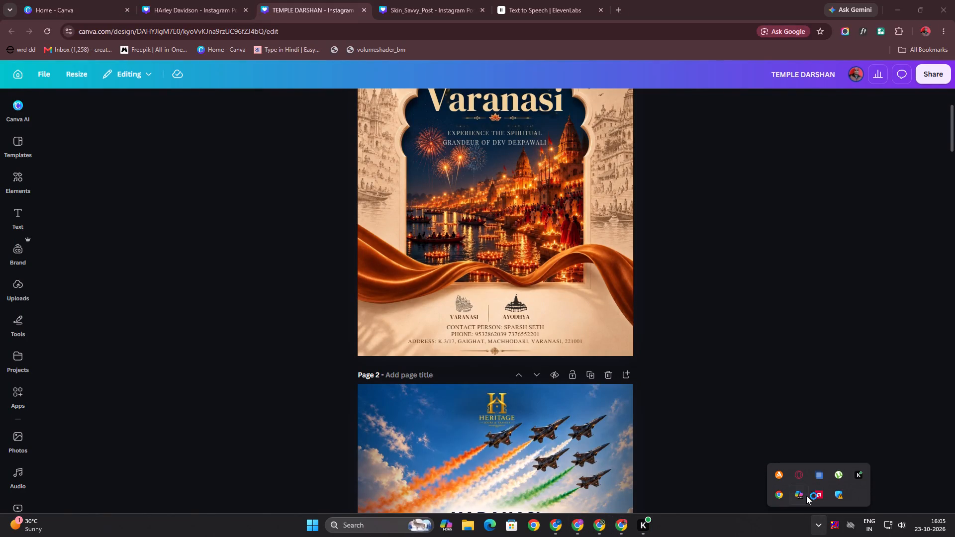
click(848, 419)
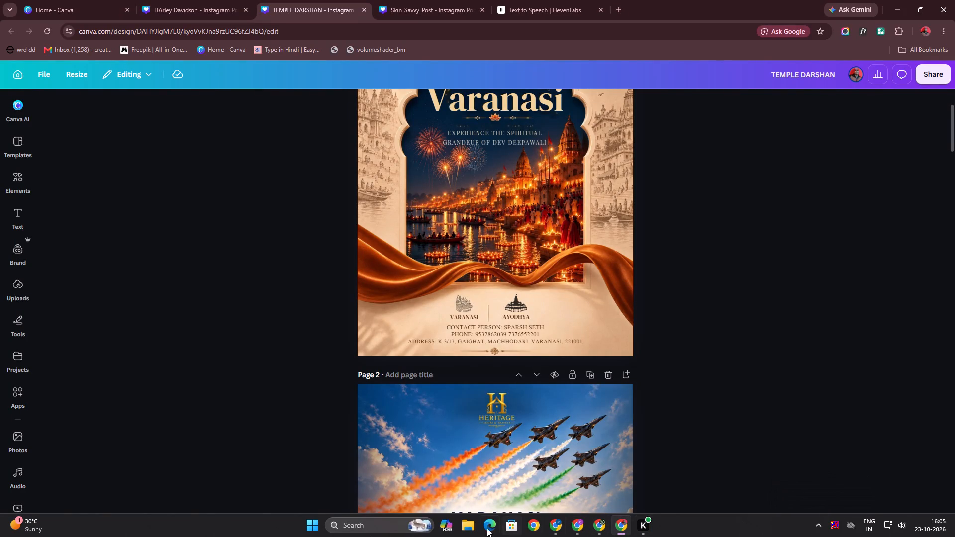
Switch to Loggy3, start a new recording session and minimize its window to return to the TEMPLE DARSHAN design.
click(381, 523)
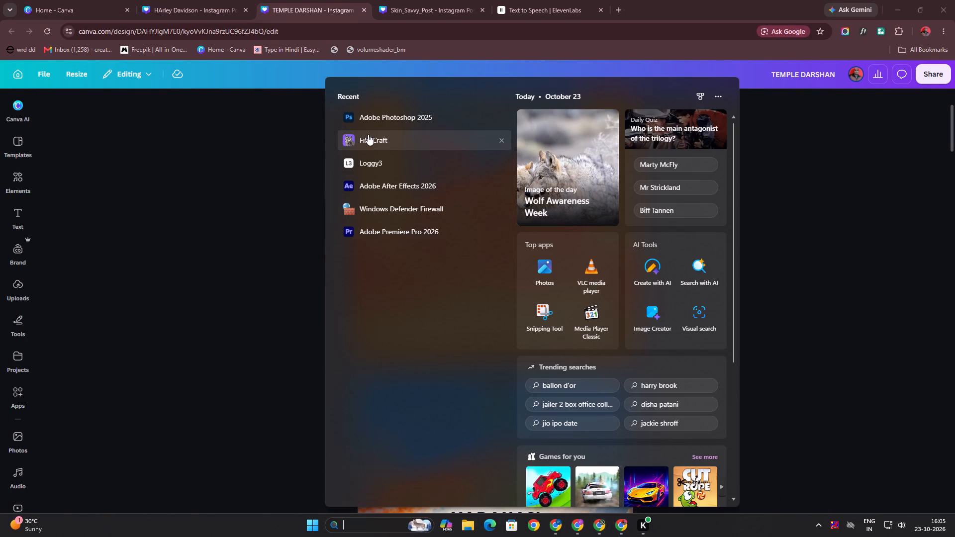
click(381, 160)
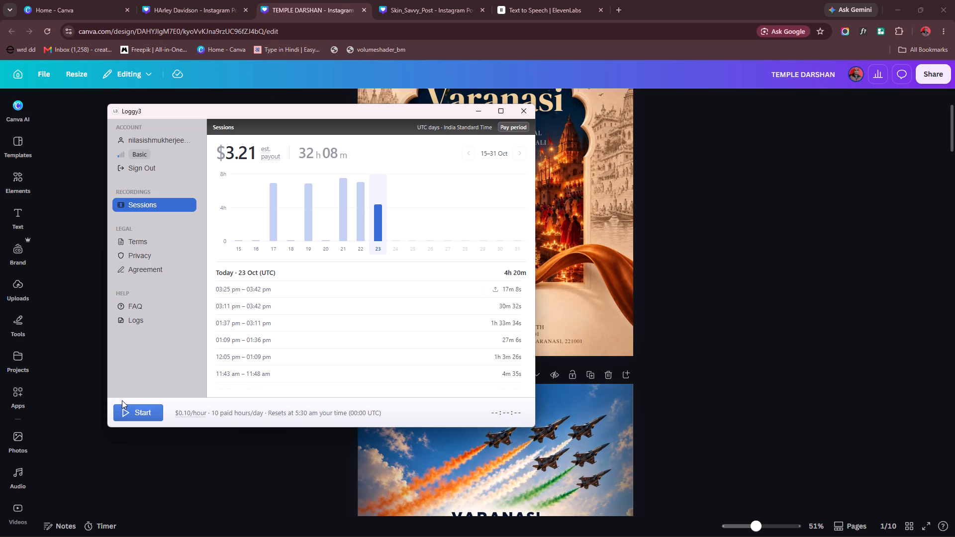
click(122, 418)
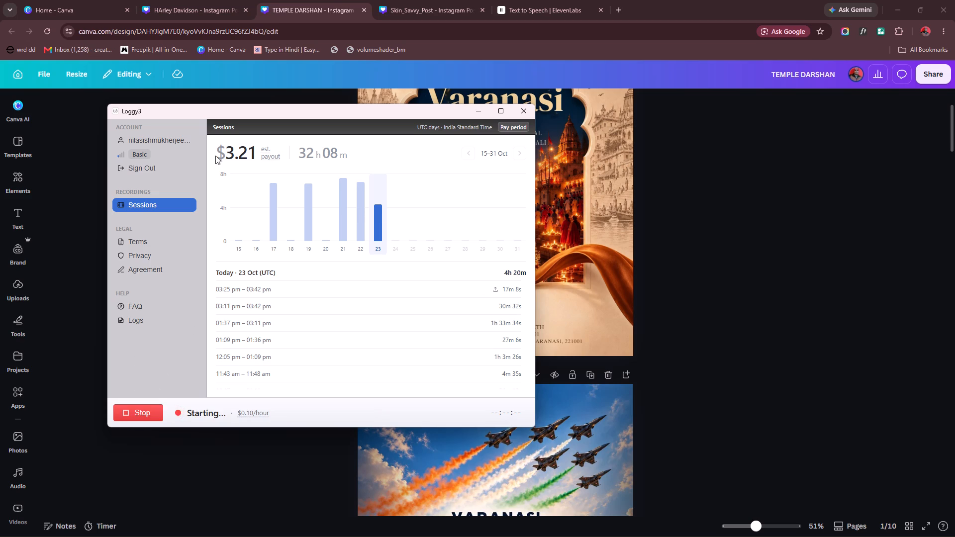
drag(199, 112, 528, 114)
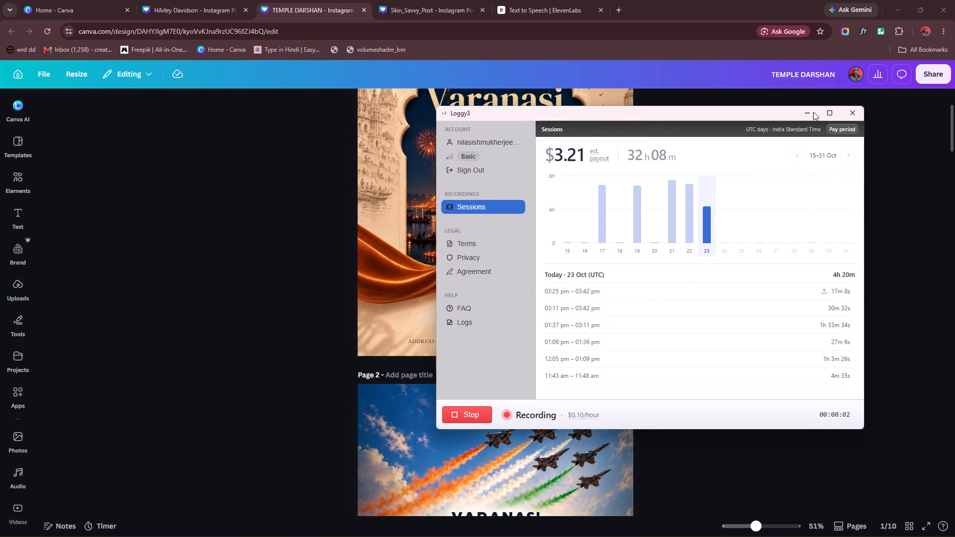
click(810, 113)
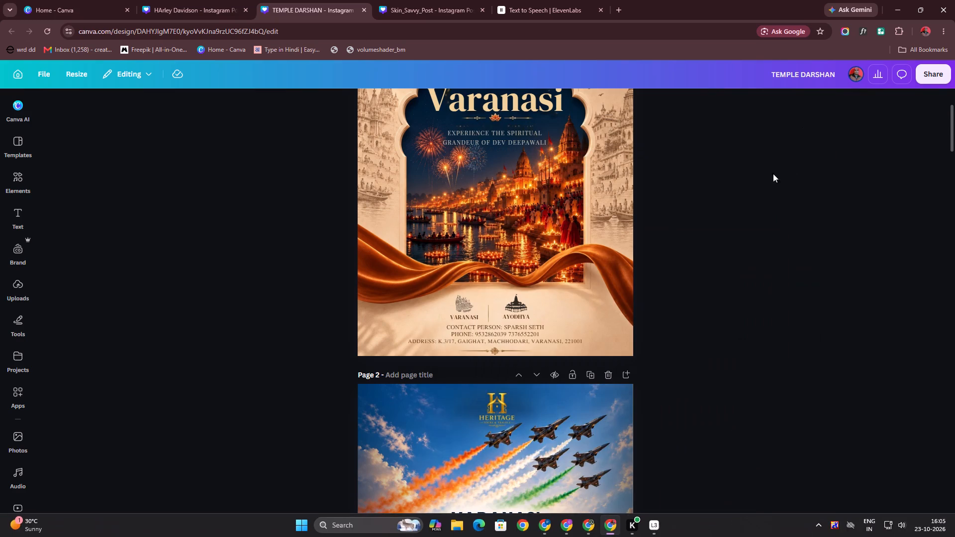
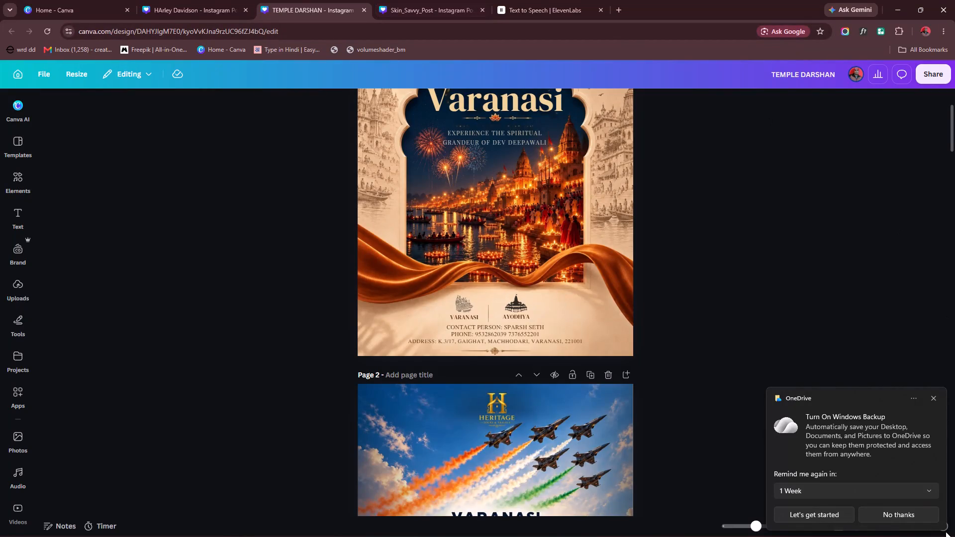
Dismiss the OneDrive backup notification.
click(933, 399)
click(947, 177)
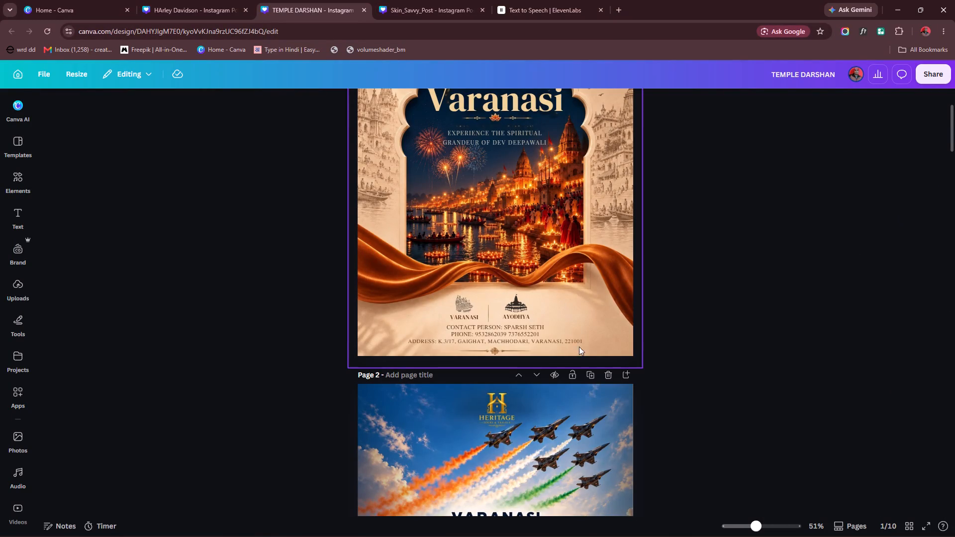
Move the Heritage logo on page 3 from the upper-right corner to above the notebook rings near the page's middle, and shrink it.
scroll(579, 347, down, 11)
scroll(579, 306, up, 5)
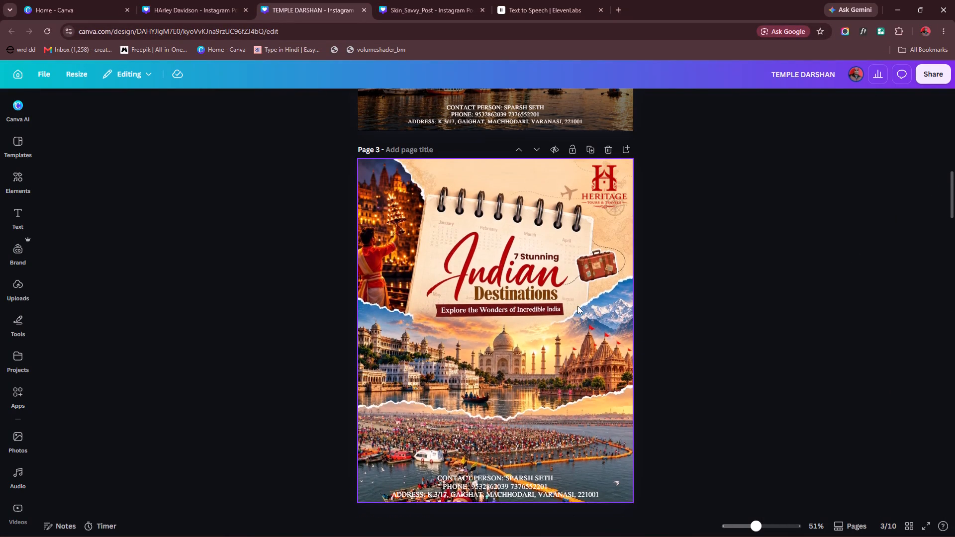
drag(599, 177, 599, 178)
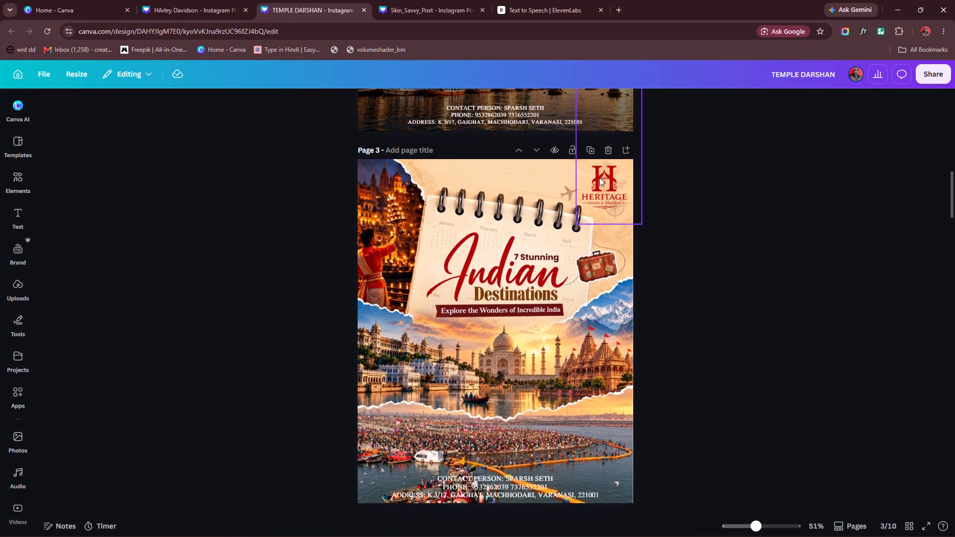
drag(599, 178, 504, 174)
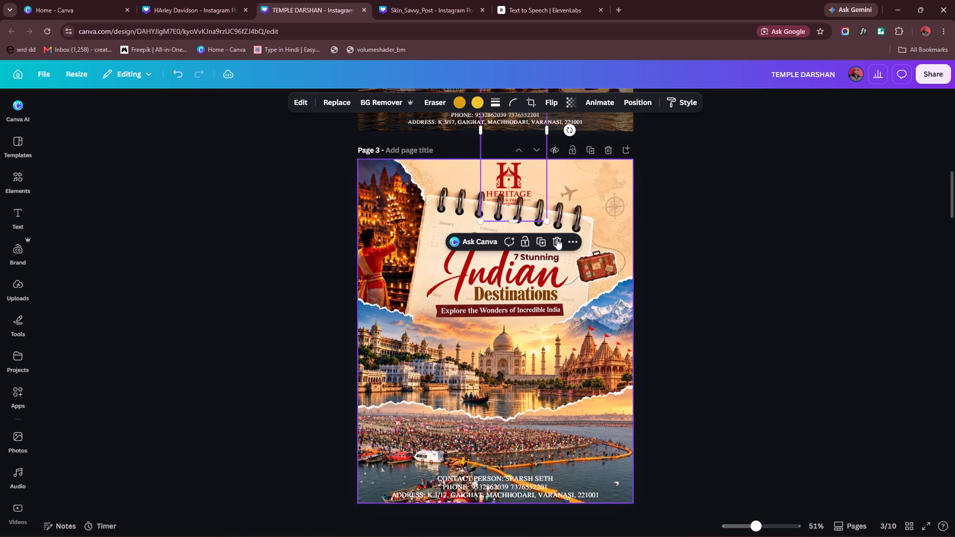
drag(545, 223, 528, 206)
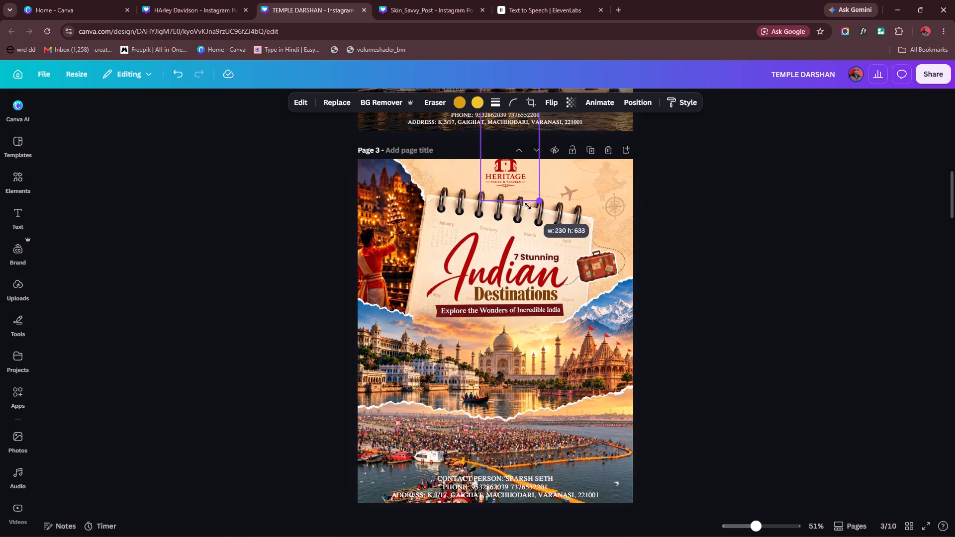
drag(528, 206, 523, 196)
drag(502, 168, 507, 182)
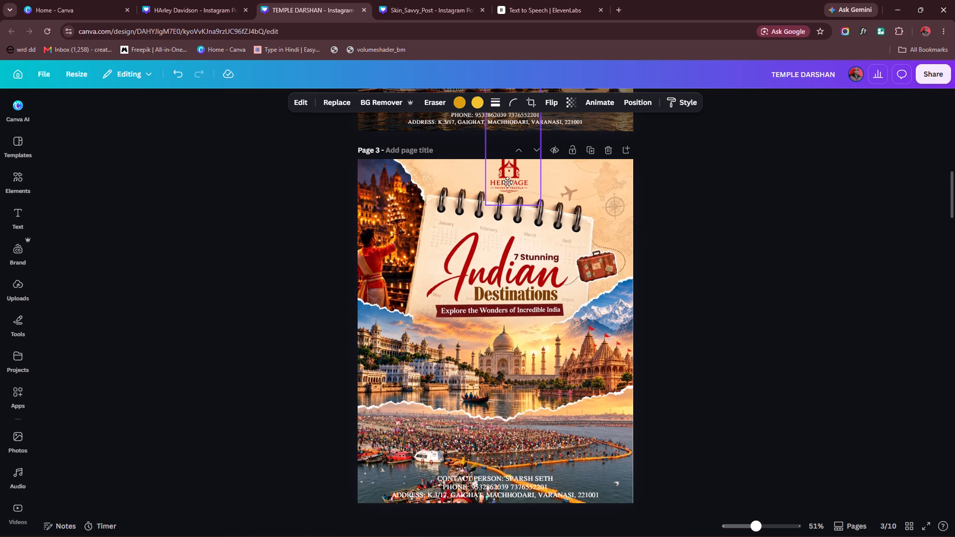
drag(507, 182, 509, 186)
Shrink the page 3 Heritage logo further to about 162 px wide and reposition it between the page's top edge and the notebook.
scroll(522, 207, up, 4)
scroll(528, 261, down, 3)
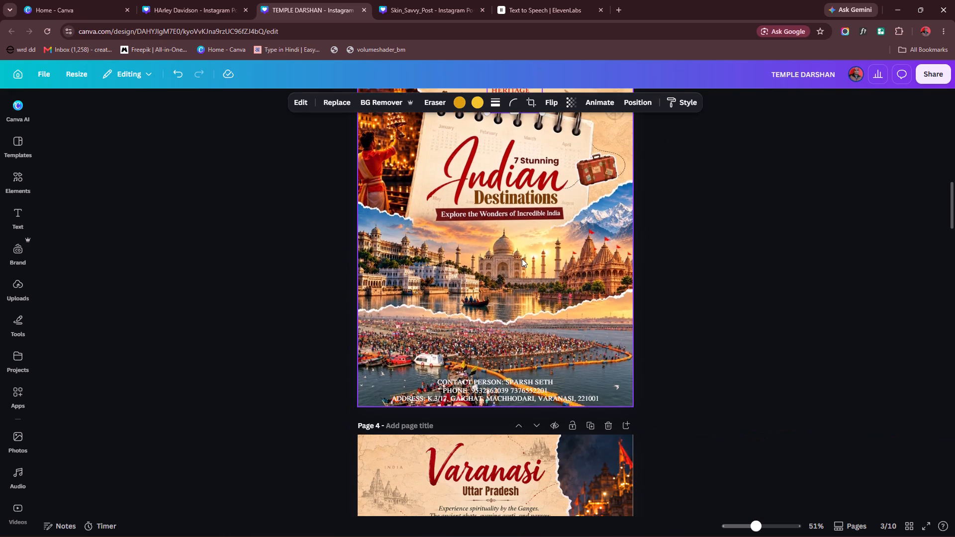
ctrl+scroll(527, 213, up, 4)
middle_click(526, 178)
scroll(526, 178, up, 1)
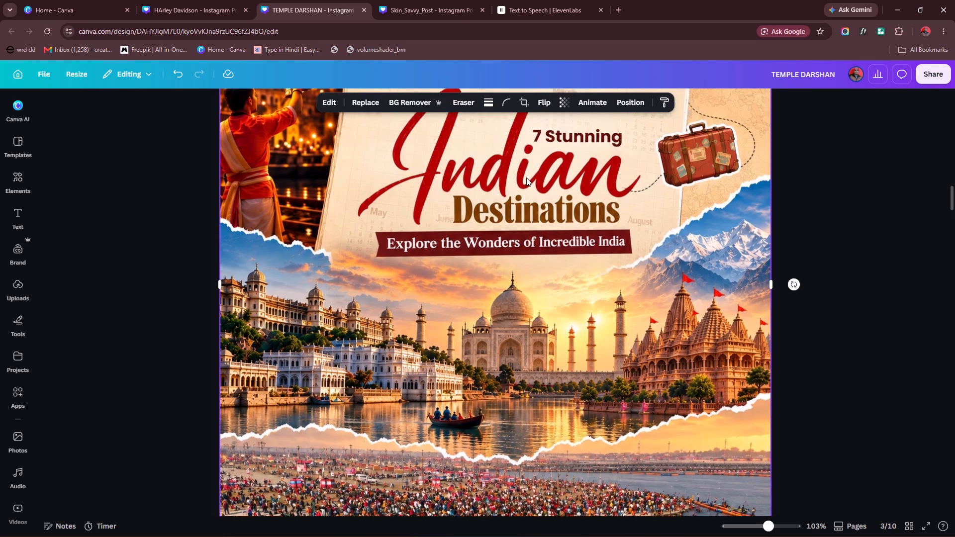
scroll(529, 177, up, 4)
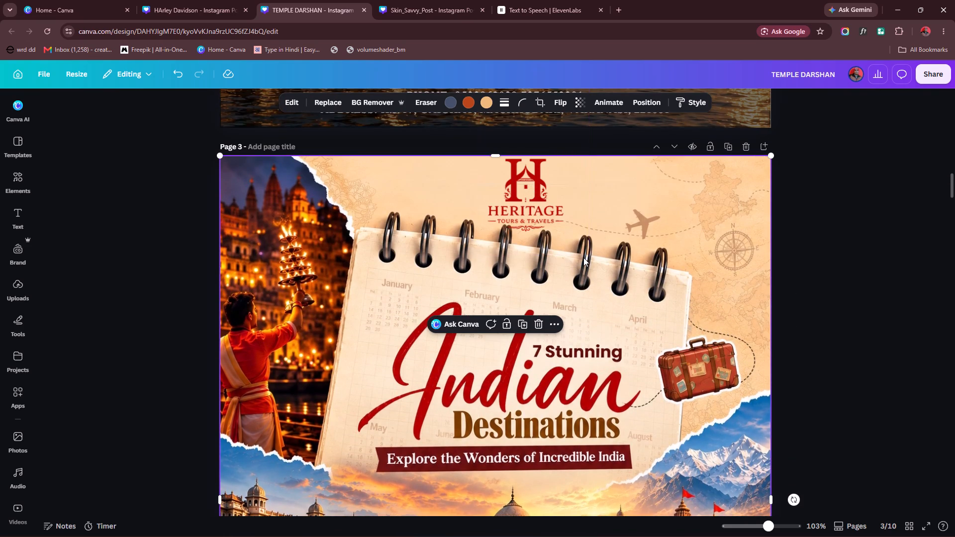
click(536, 213)
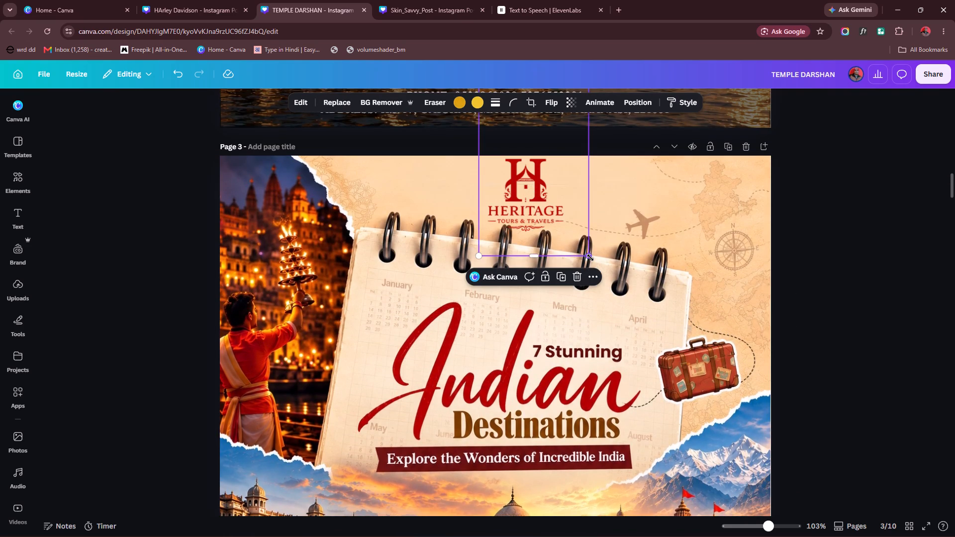
alt+drag(590, 258, 557, 228)
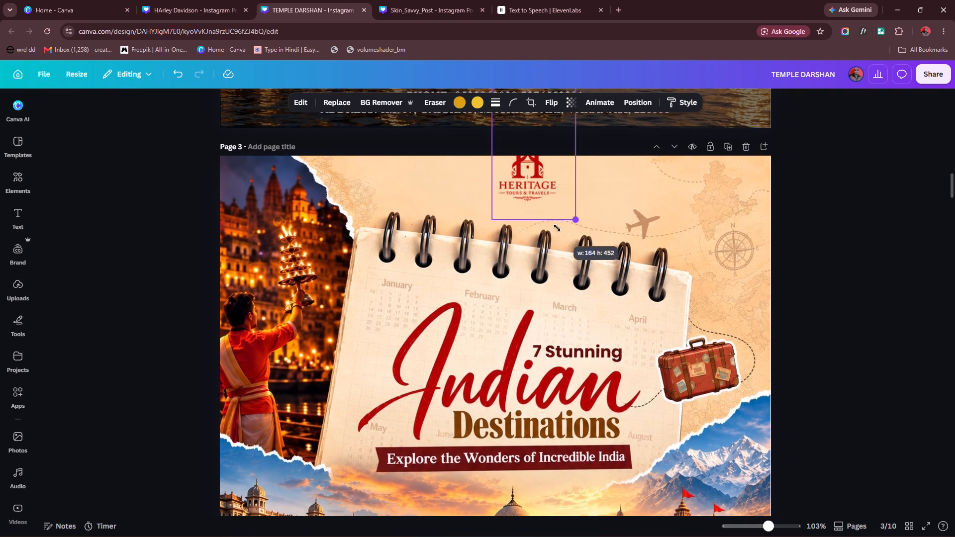
alt+drag(557, 228, 557, 227)
drag(536, 179, 529, 200)
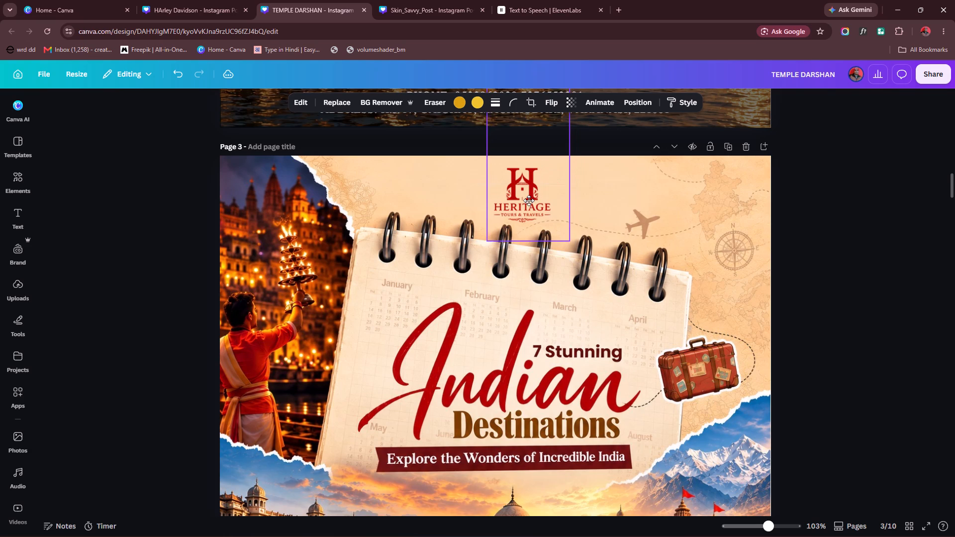
drag(529, 200, 523, 200)
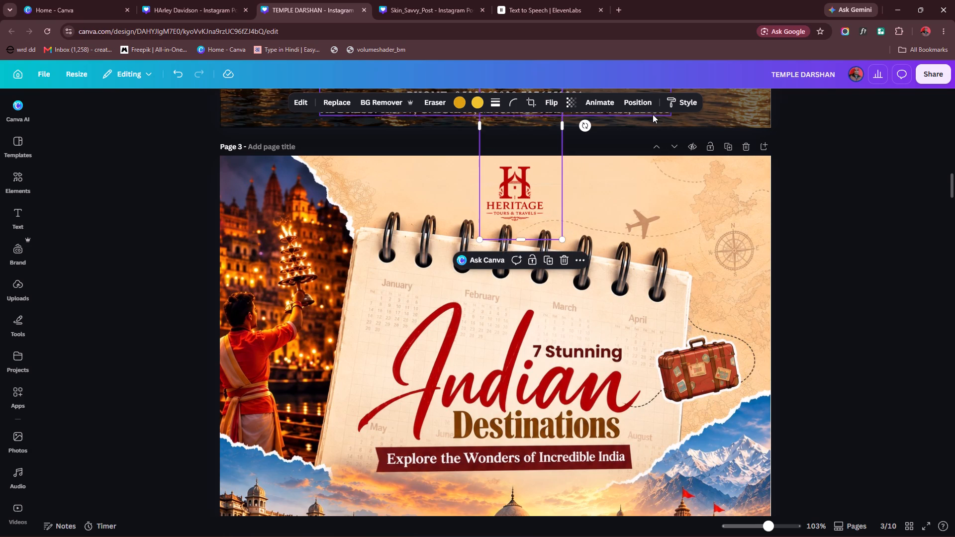
Align the Heritage logo to the horizontal centre of page 3.
click(637, 105)
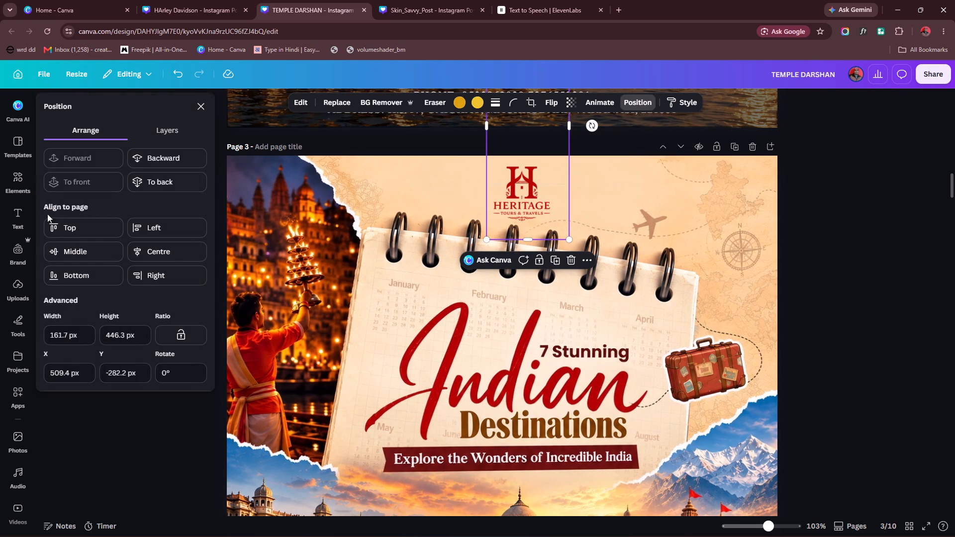
click(167, 251)
click(97, 414)
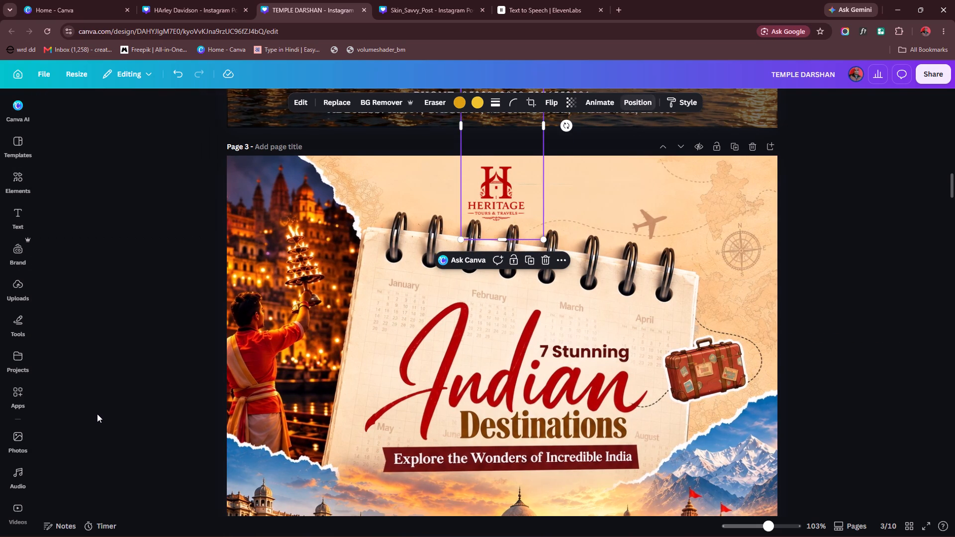
click(144, 302)
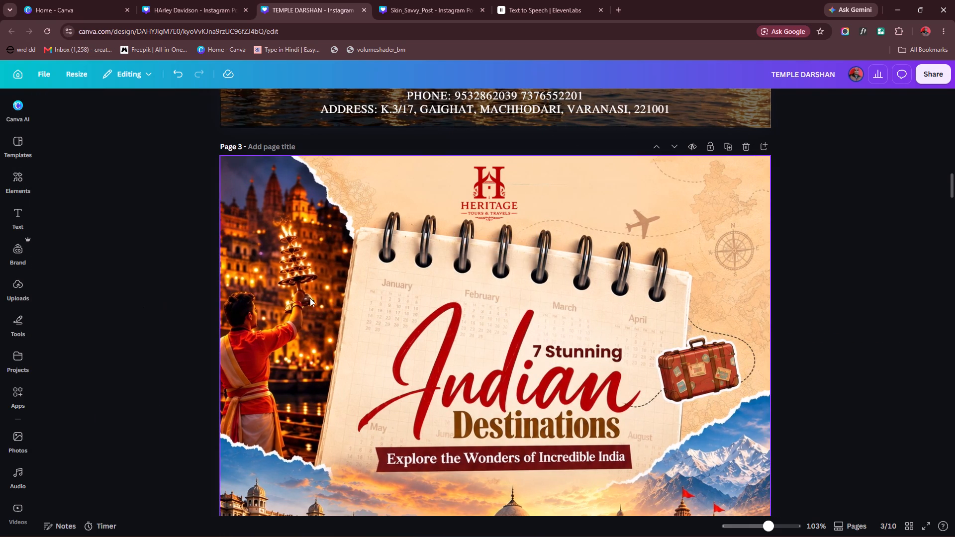
Copy the red Heritage logo from page 3 onto page 4, placing it beside the Varanasi title.
ctrl+scroll(282, 294, down, 6)
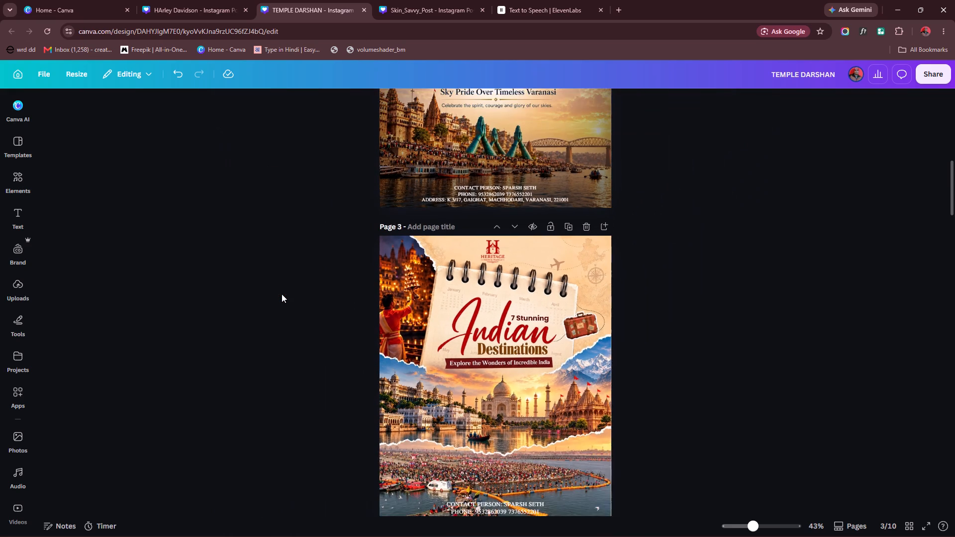
ctrl+scroll(471, 323, down, 3)
ctrl+scroll(497, 348, up, 4)
scroll(474, 255, down, 3)
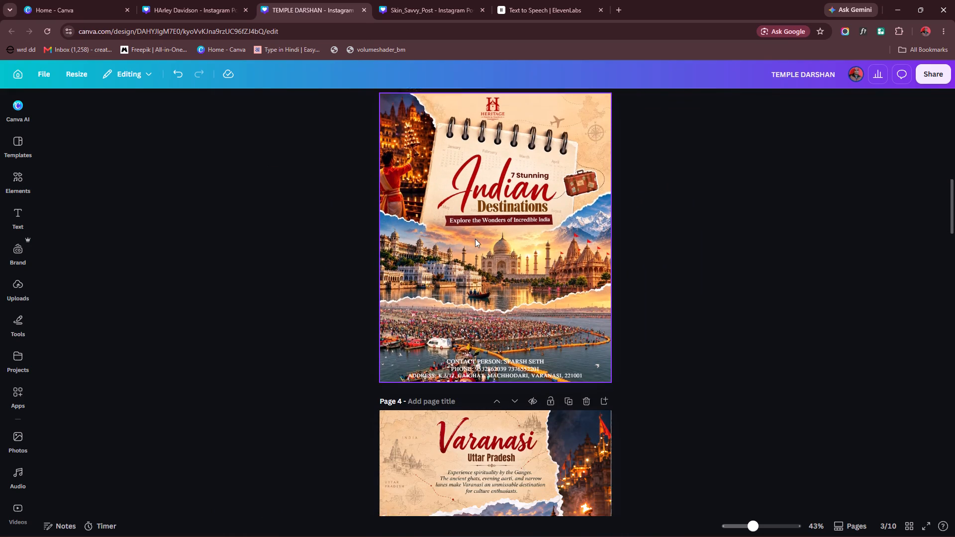
scroll(476, 245, up, 2)
click(492, 174)
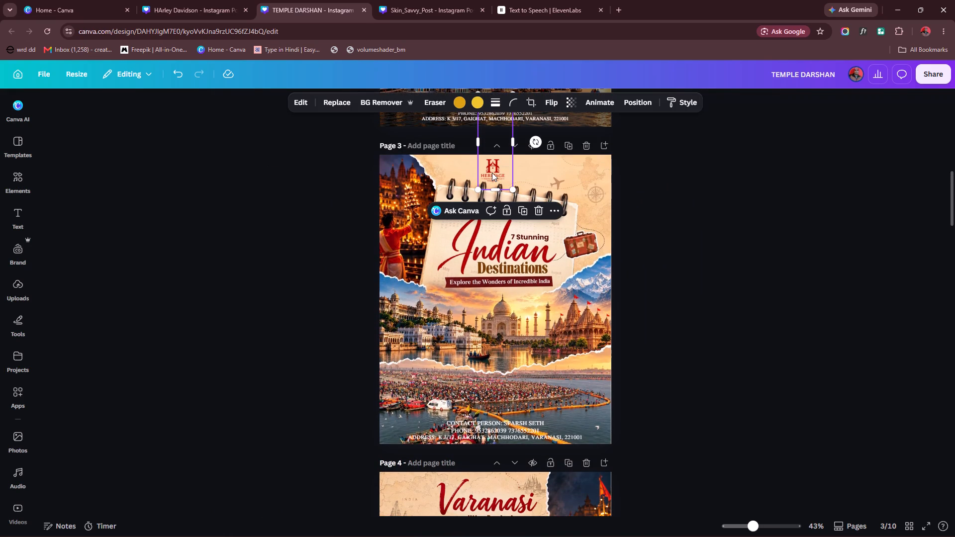
alt+drag(492, 173, 412, 488)
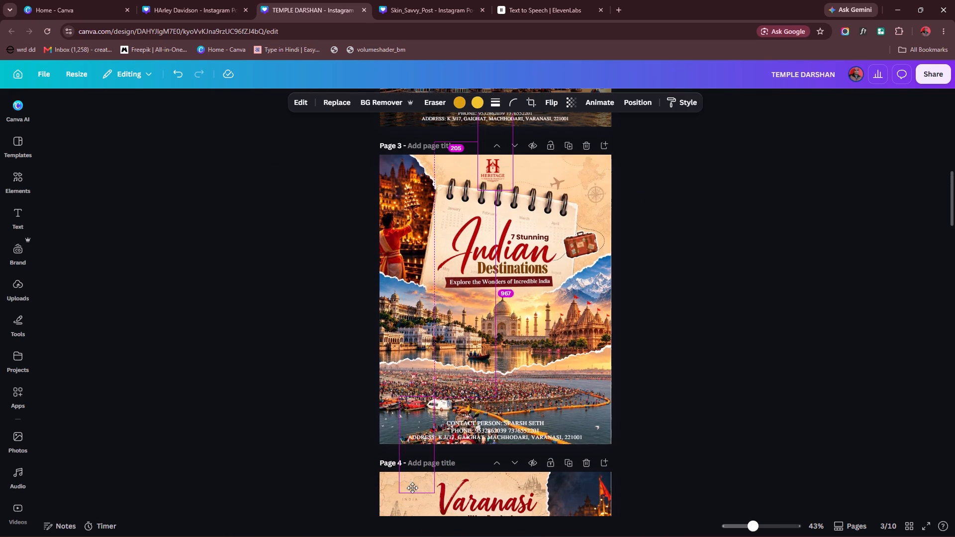
alt+drag(412, 488, 413, 488)
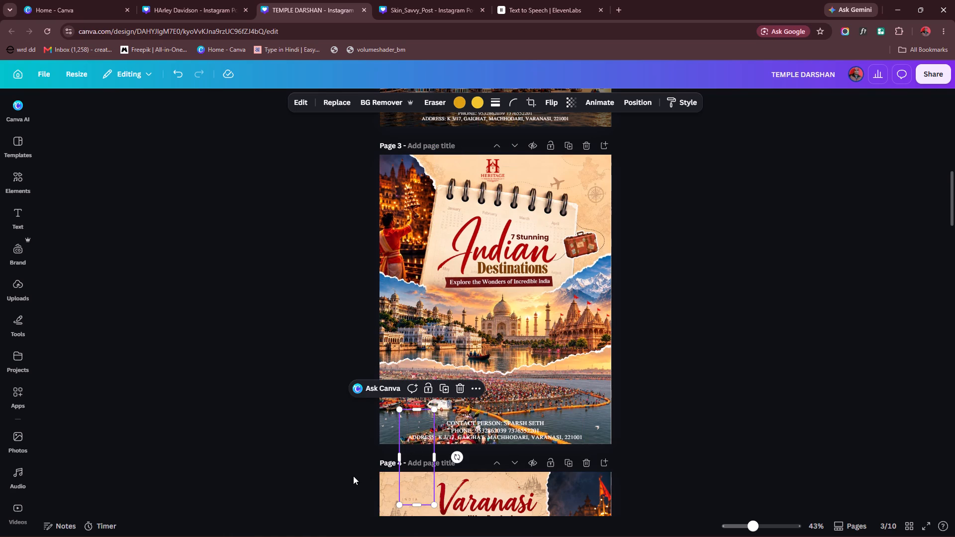
drag(415, 486, 411, 501)
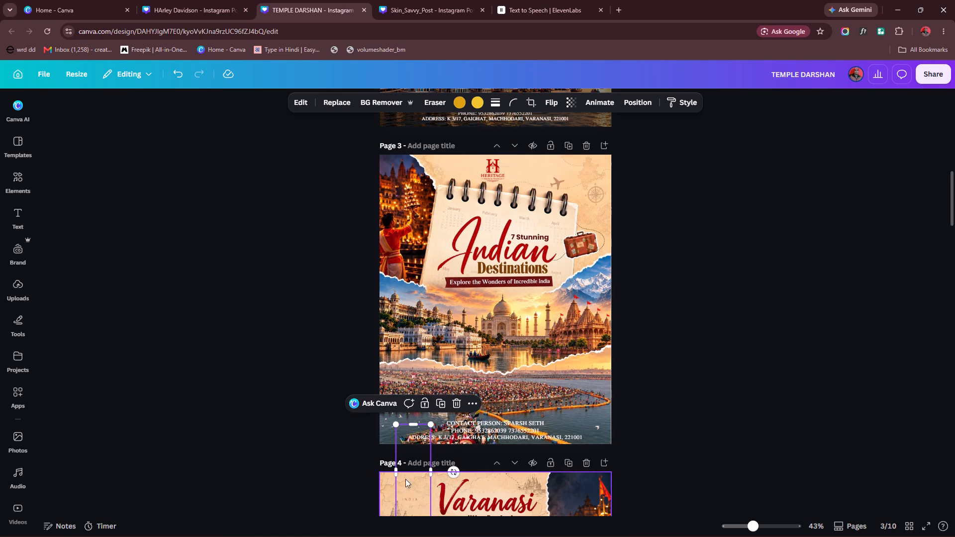
scroll(392, 442, down, 4)
drag(413, 294, 409, 357)
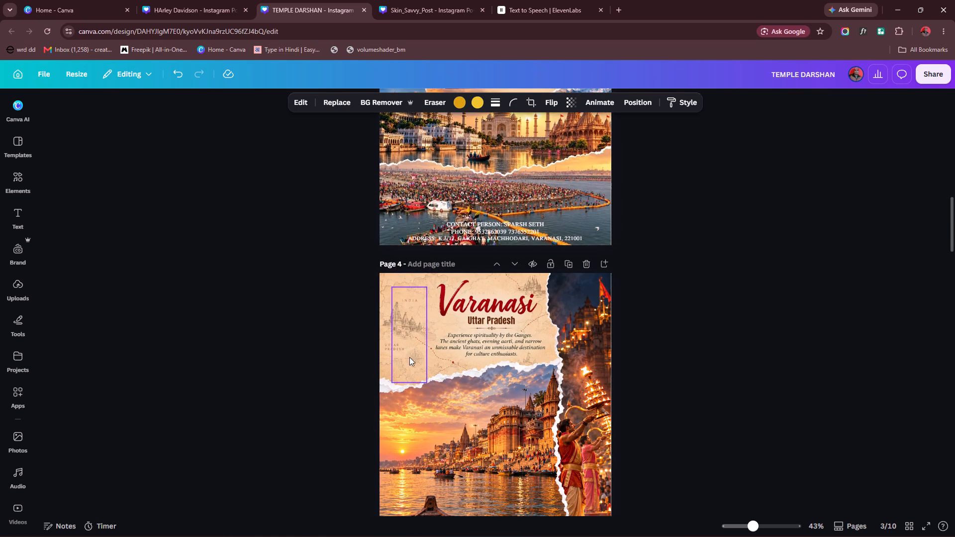
drag(409, 366, 408, 298)
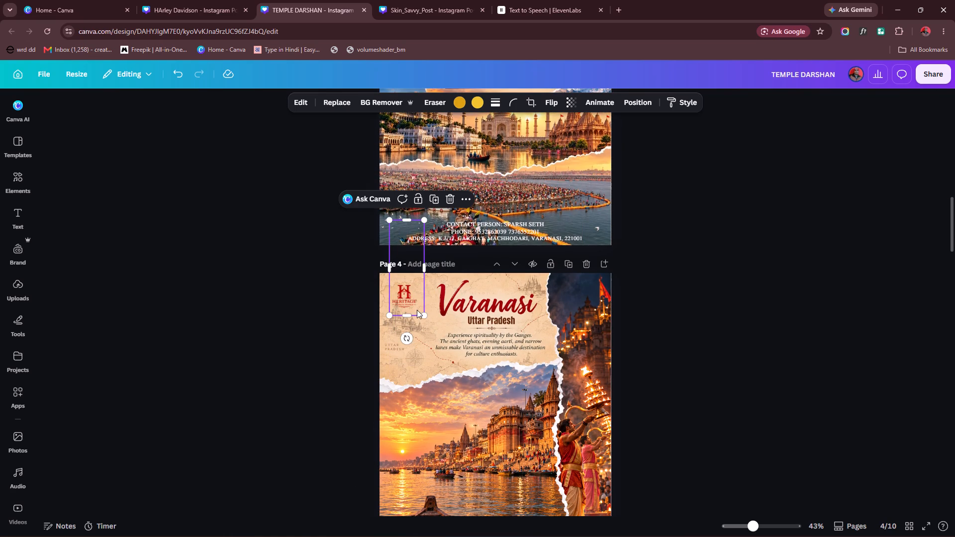
Enlarge the Heritage logo on page 4 to about 210 px wide and fit it into the page's upper-left corner.
ctrl+scroll(410, 299, up, 4)
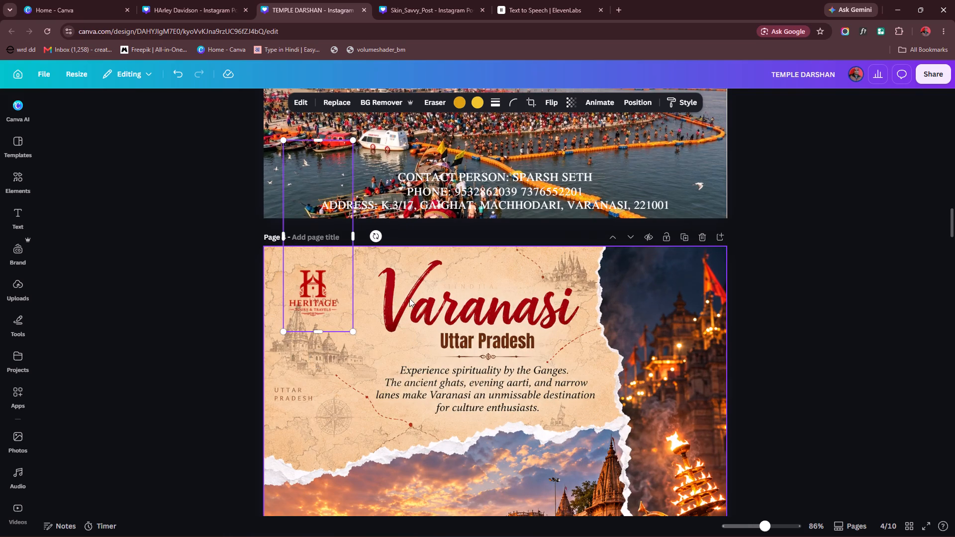
ctrl+drag(354, 334, 402, 376)
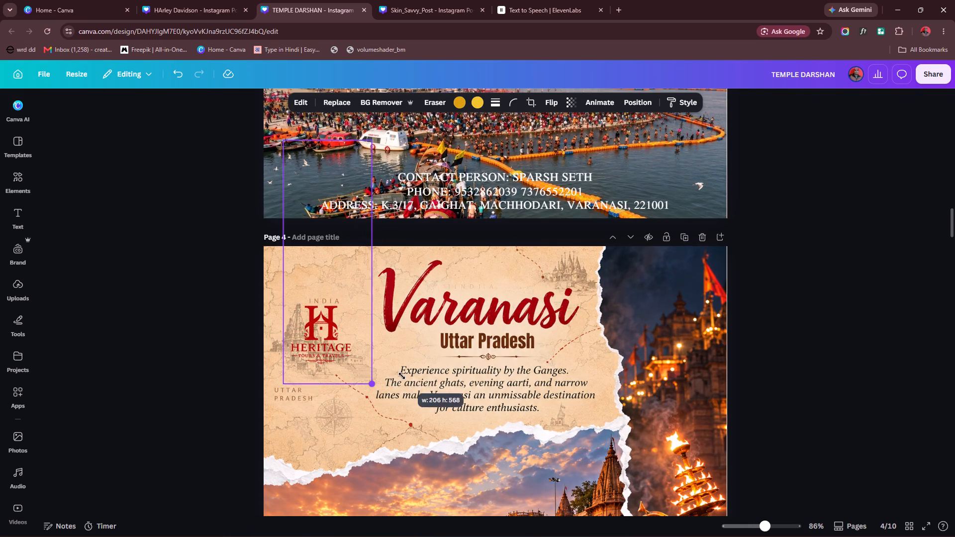
ctrl+drag(402, 376, 405, 378)
drag(329, 342, 316, 298)
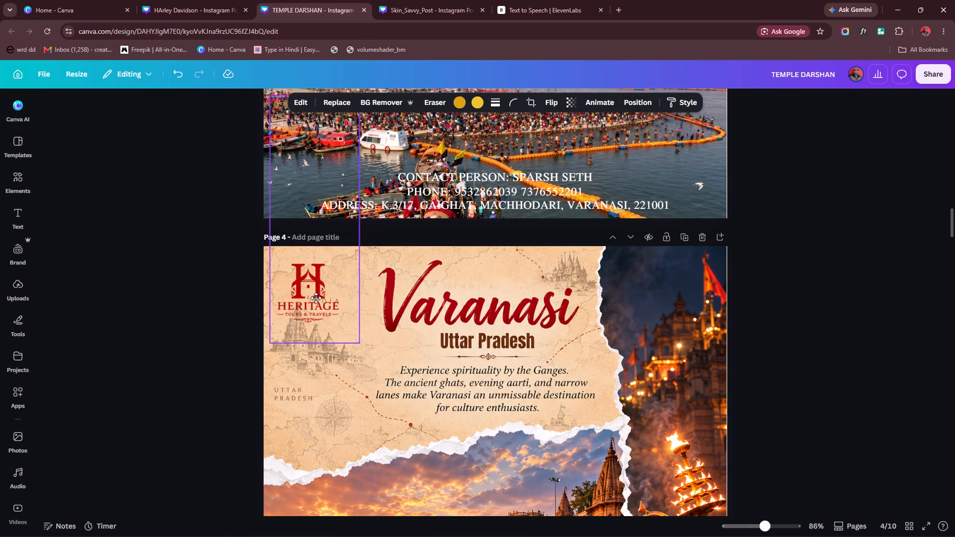
drag(316, 298, 312, 296)
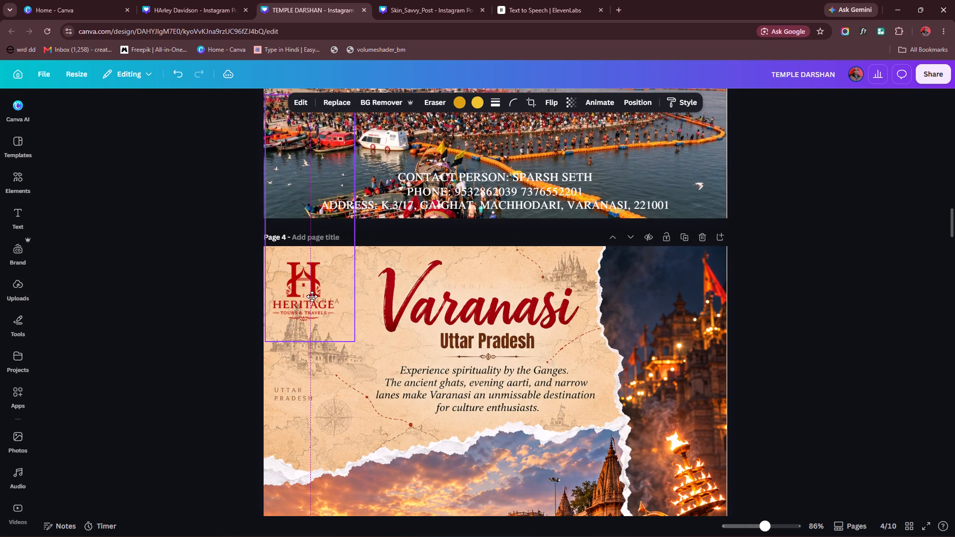
drag(312, 296, 315, 294)
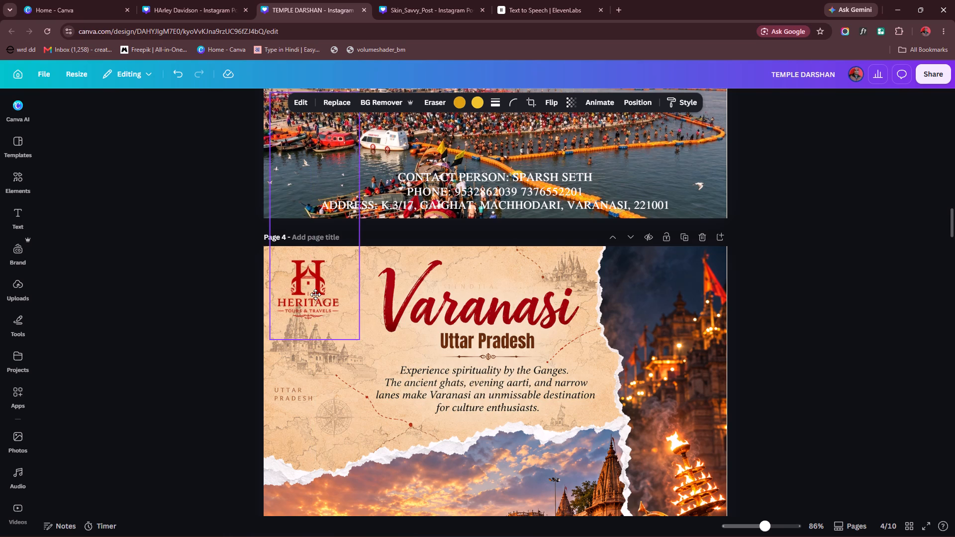
drag(315, 294, 313, 294)
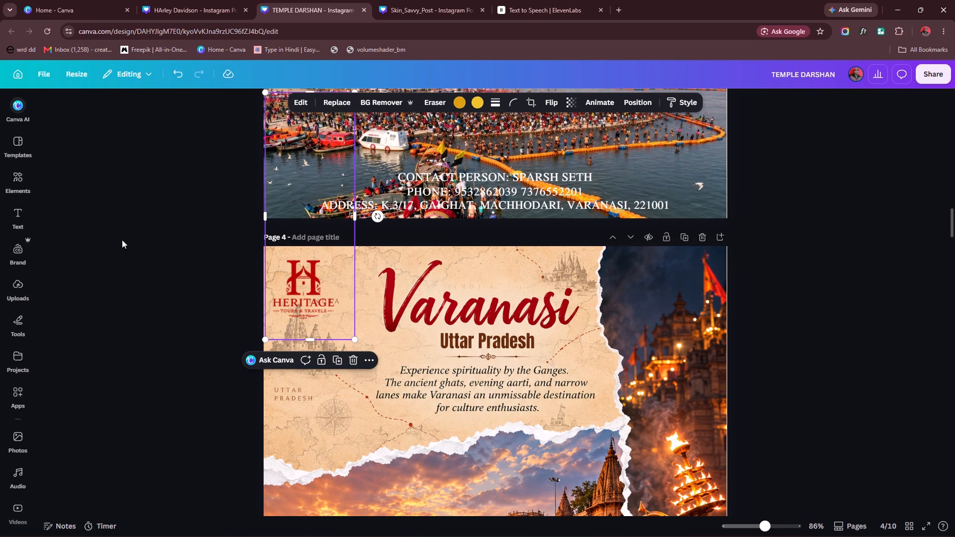
click(52, 252)
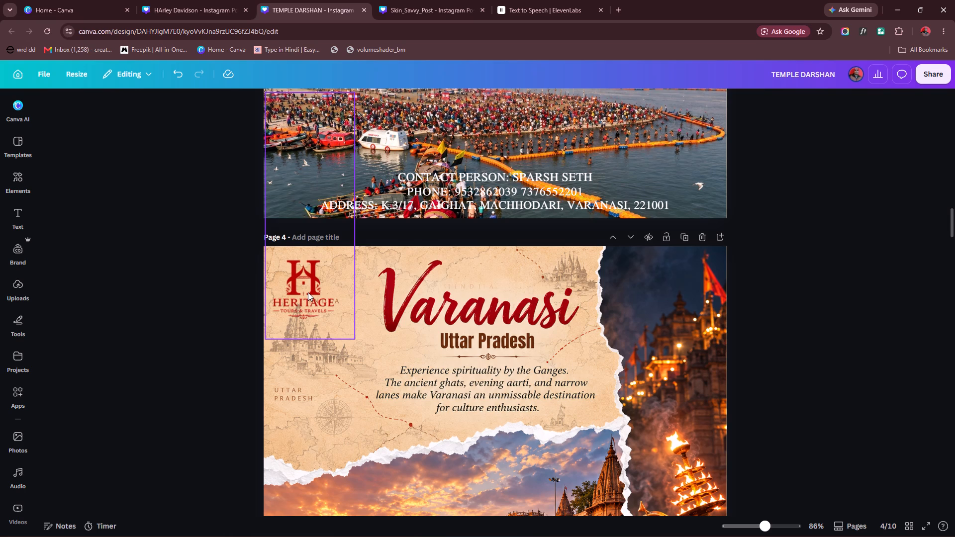
Align the contact details text block at the bottom of page 4 to the horizontal centre of the page.
scroll(315, 286, down, 5)
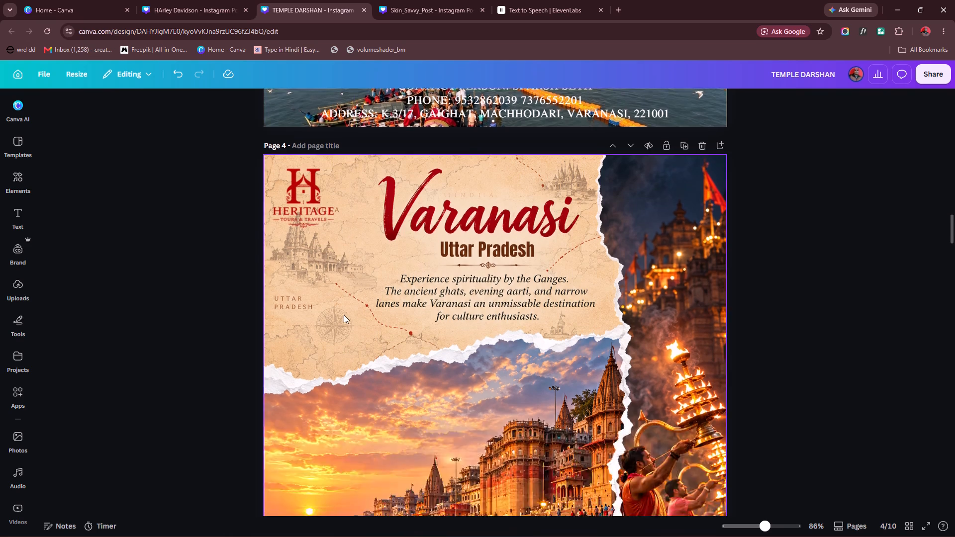
scroll(344, 316, down, 5)
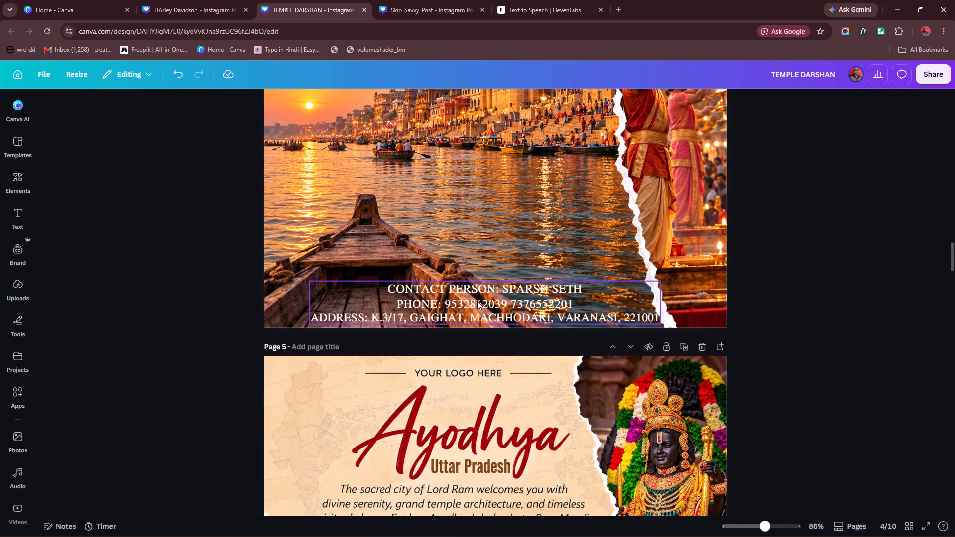
click(477, 301)
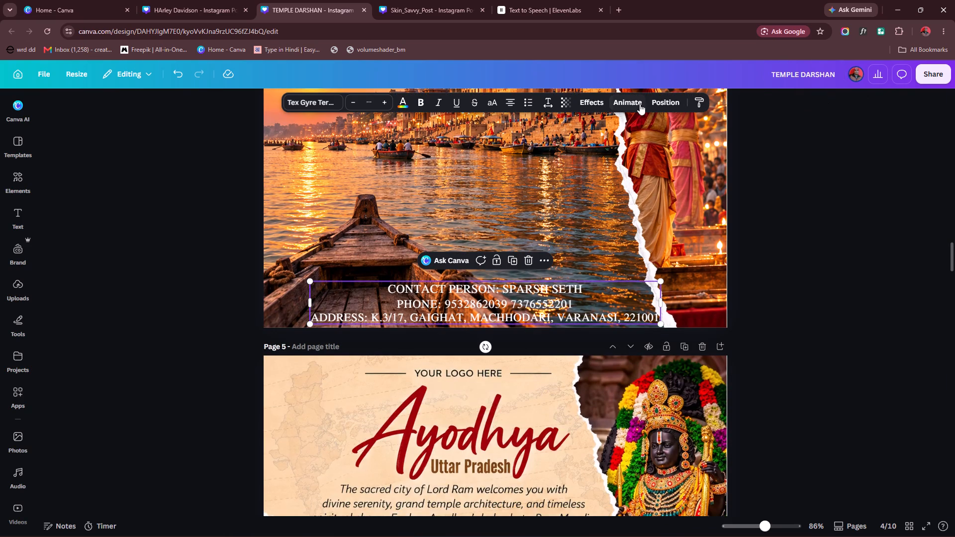
click(670, 96)
click(134, 247)
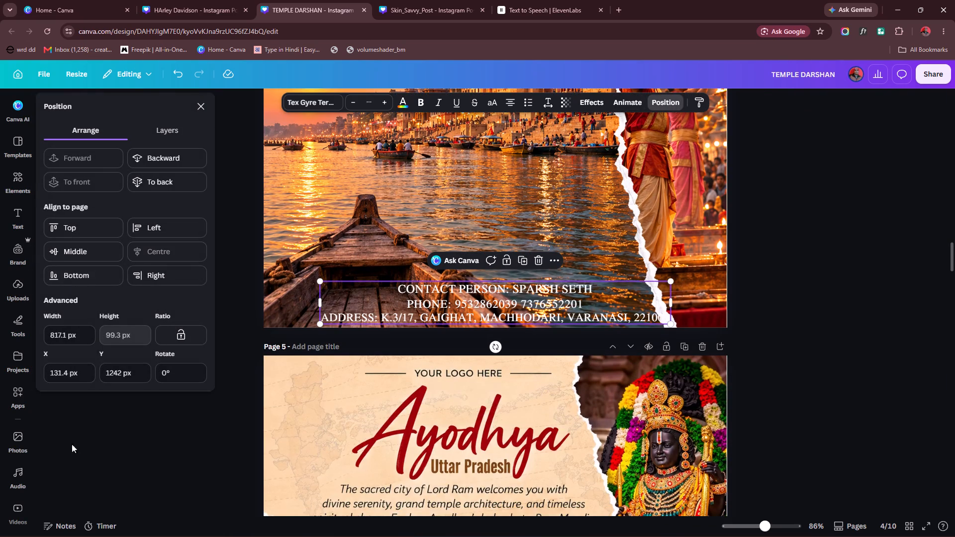
Align the contact details text block at the bottom of page 3 to the horizontal centre of the page.
click(62, 457)
scroll(515, 213, up, 11)
click(489, 232)
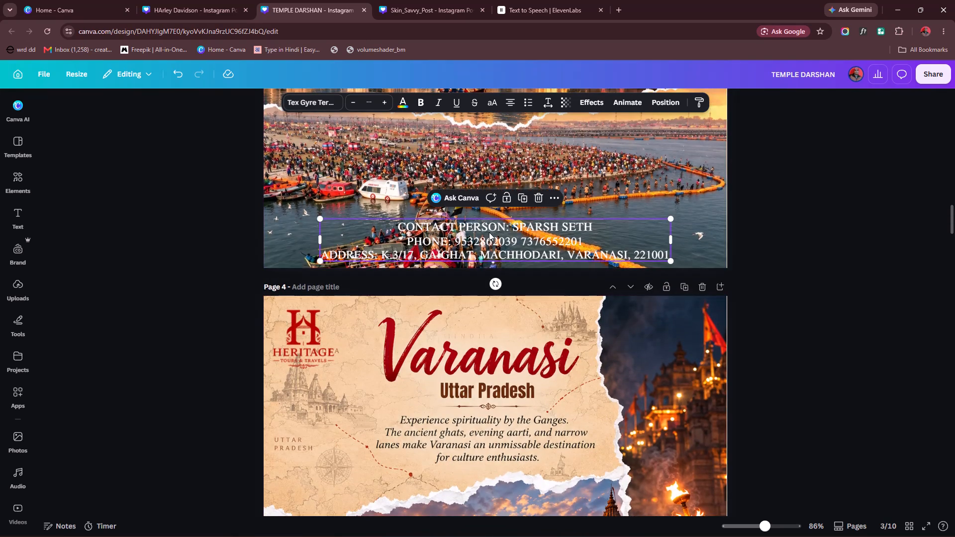
click(670, 106)
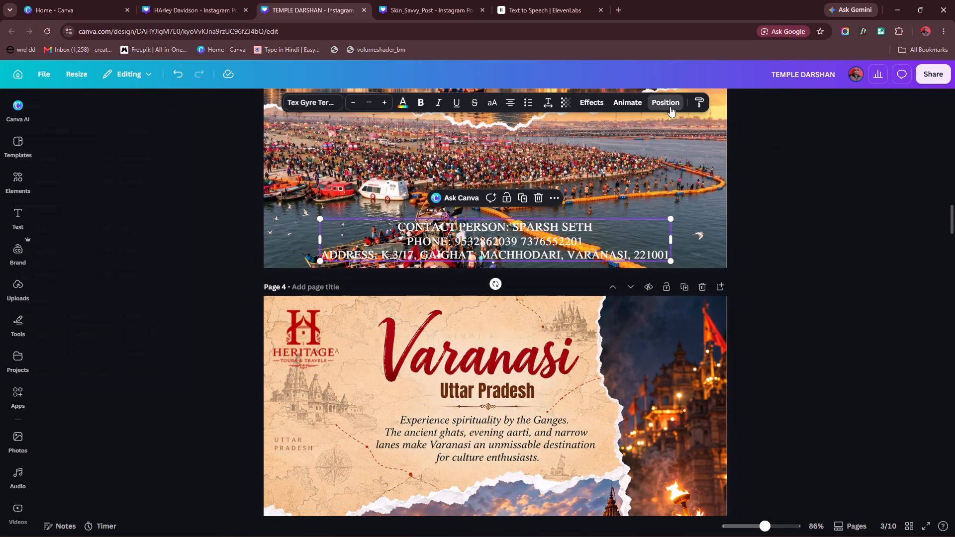
click(157, 252)
click(84, 468)
Select the Heritage logo and contact details on page 4 together and move them down to page 5.
scroll(334, 345, down, 3)
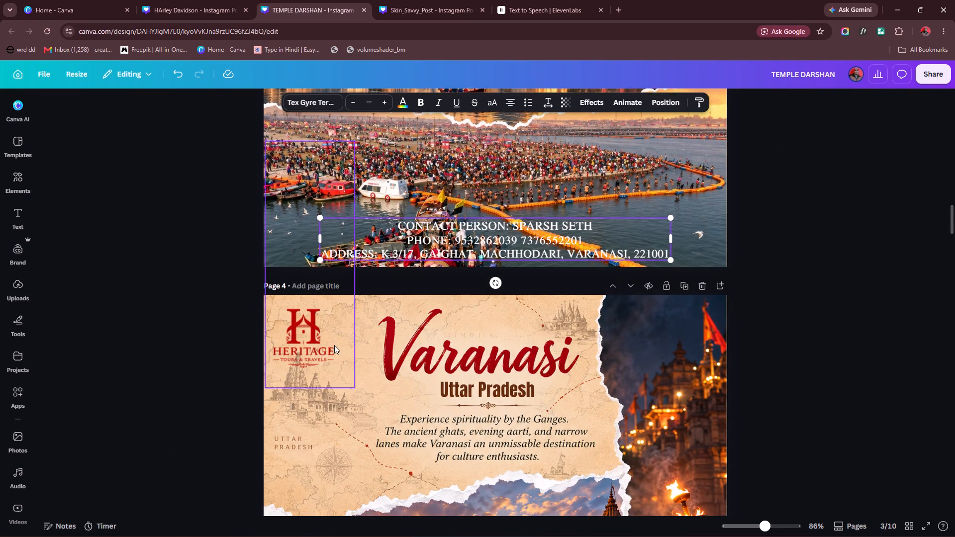
scroll(334, 345, down, 4)
scroll(352, 304, up, 5)
click(310, 249)
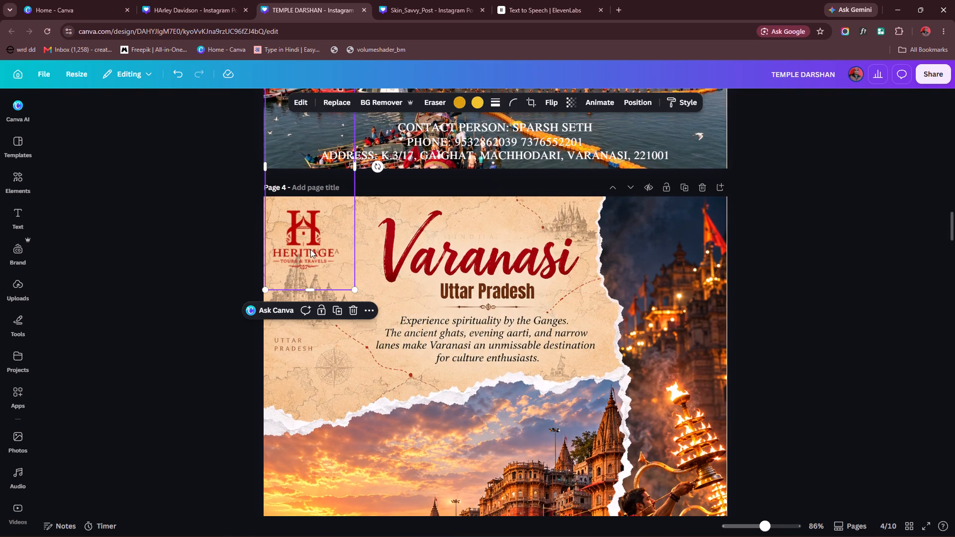
scroll(309, 249, down, 2)
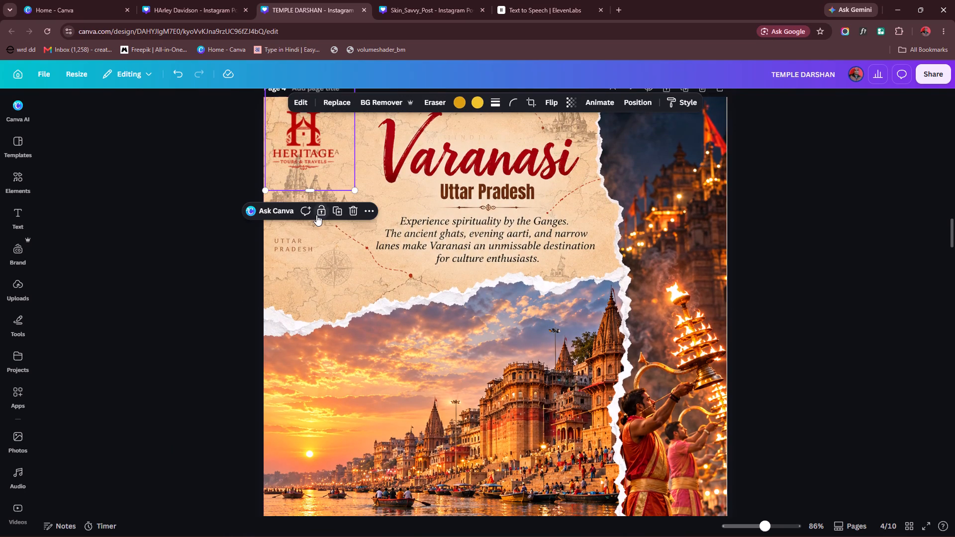
scroll(378, 296, down, 4)
scroll(427, 335, down, 3)
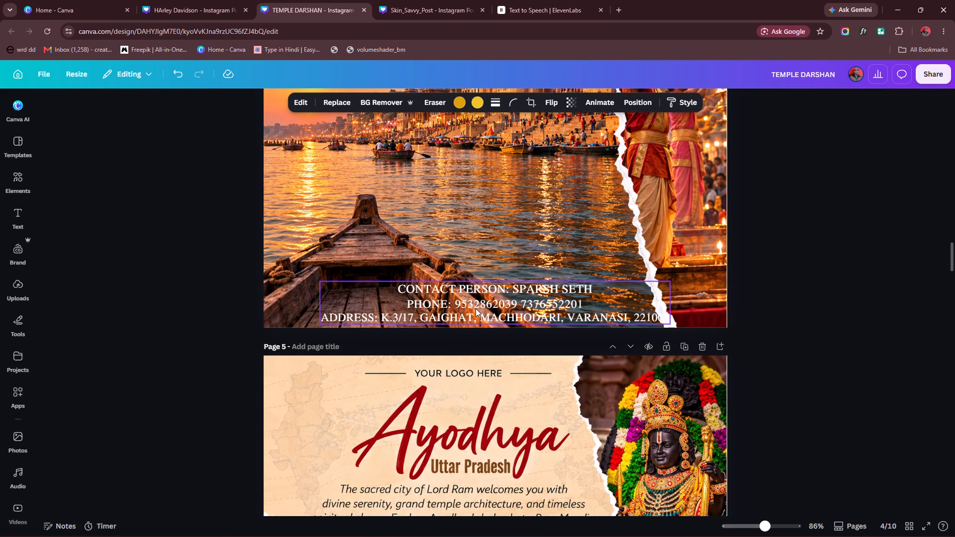
shift+click(475, 304)
scroll(474, 304, down, 3)
scroll(447, 255, up, 2)
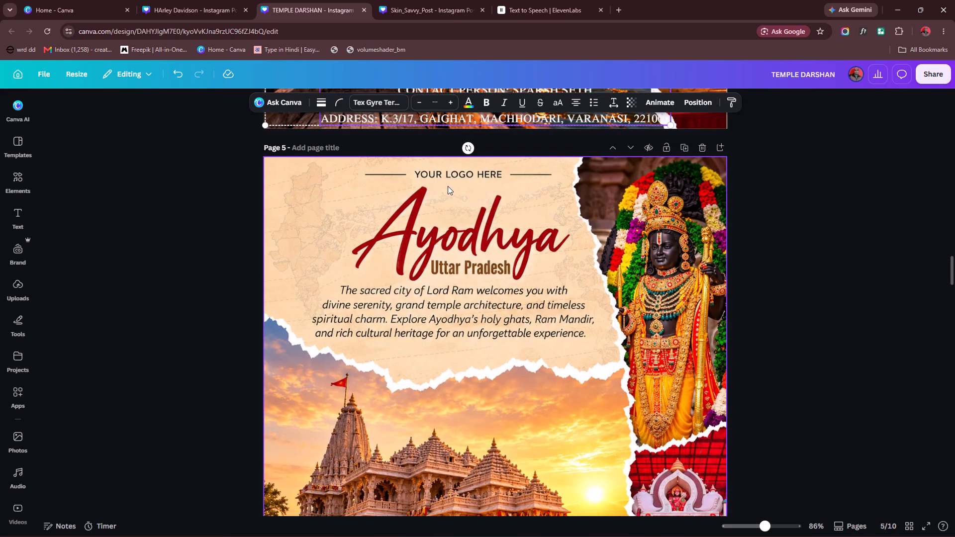
scroll(447, 185, up, 2)
drag(456, 194, 468, 476)
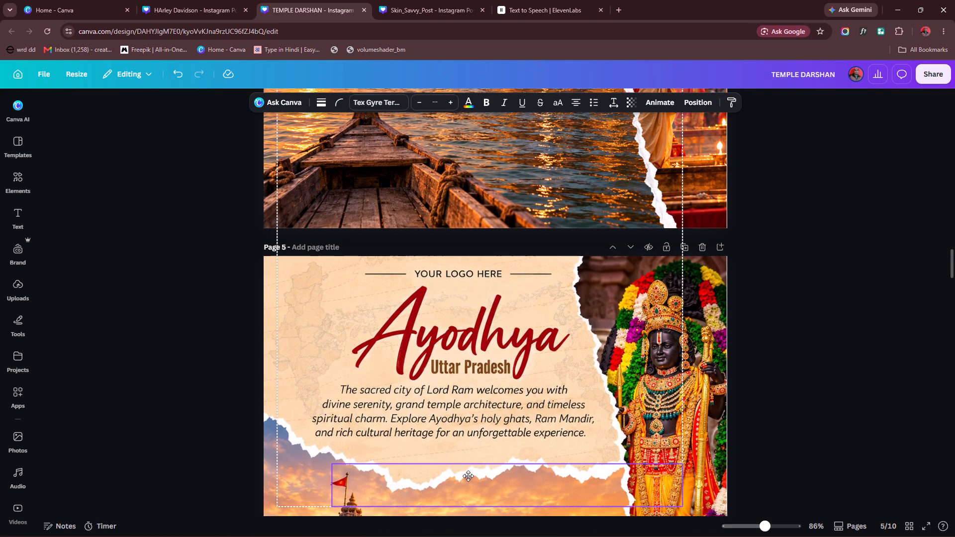
drag(468, 476, 473, 480)
scroll(475, 429, down, 5)
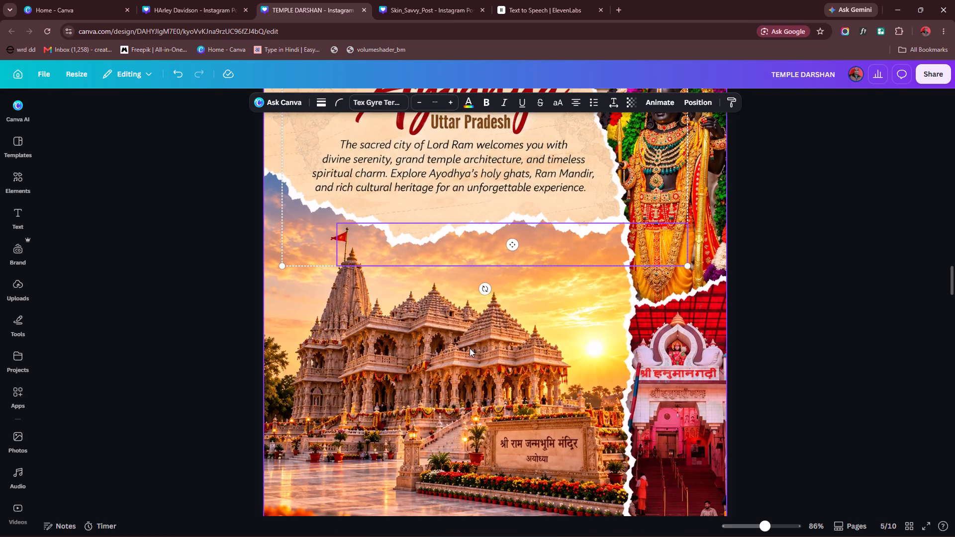
drag(454, 233, 464, 472)
scroll(472, 326, down, 4)
drag(466, 290, 460, 373)
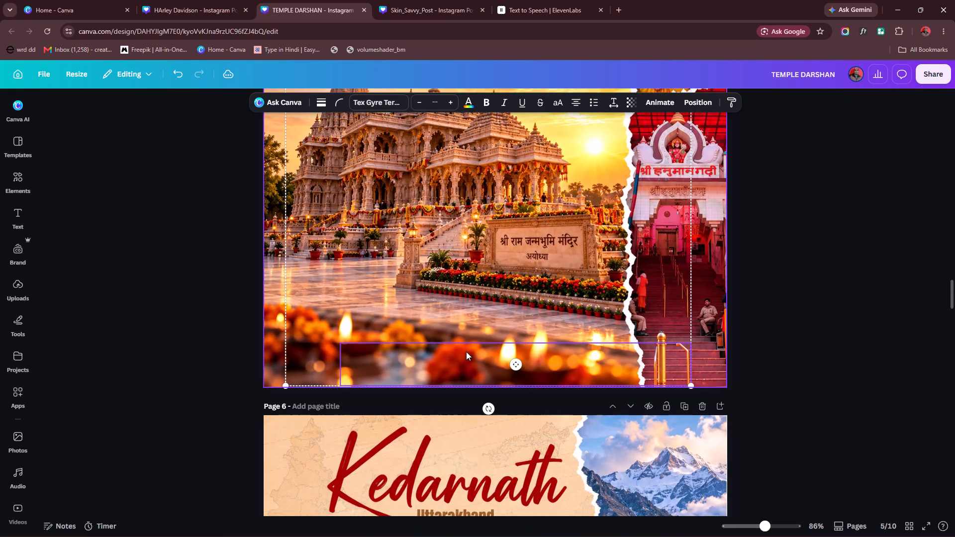
scroll(466, 352, up, 10)
scroll(469, 346, down, 10)
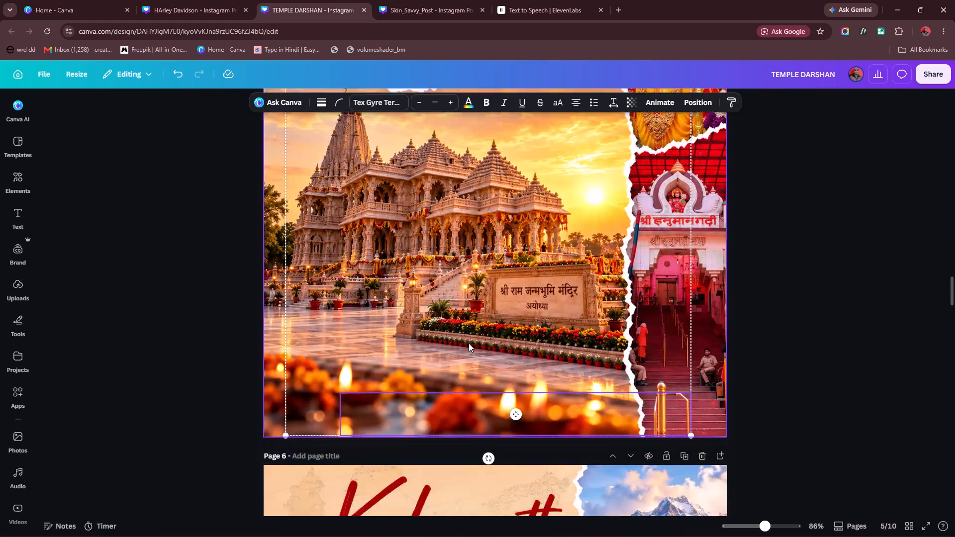
Reposition the logo and contact details together so the logo sits beside the Ayodhya title and the text at page 5's bottom edge.
drag(462, 361, 462, 473)
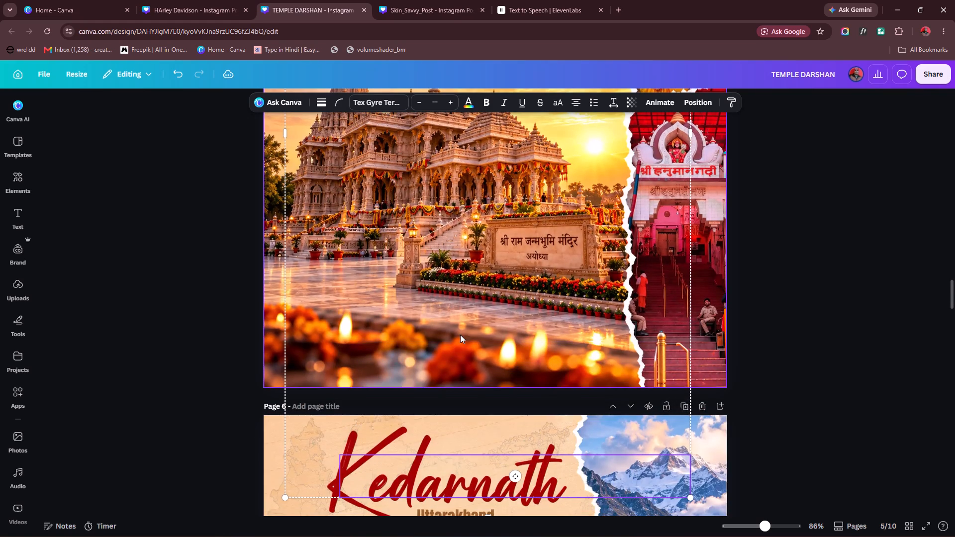
scroll(460, 335, up, 10)
scroll(460, 334, down, 7)
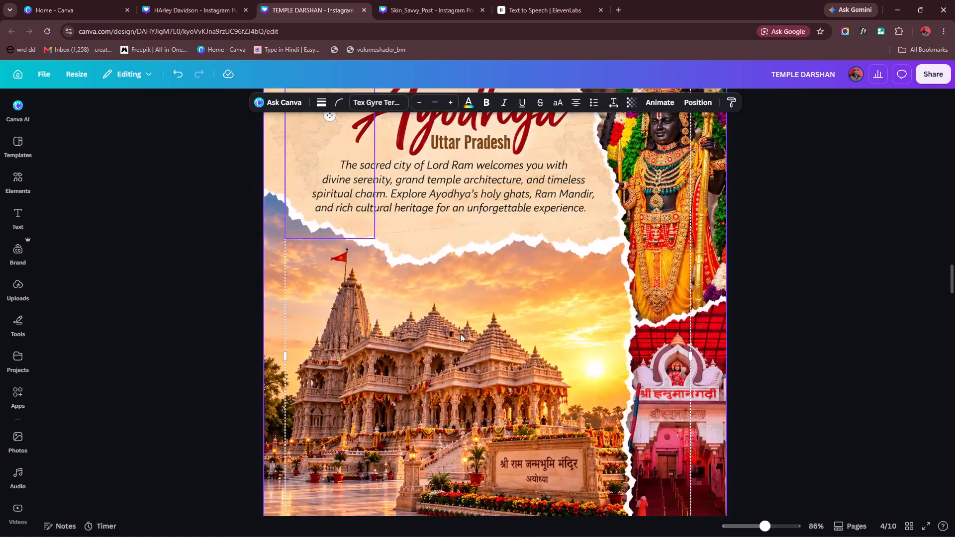
scroll(460, 334, down, 10)
scroll(462, 234, up, 5)
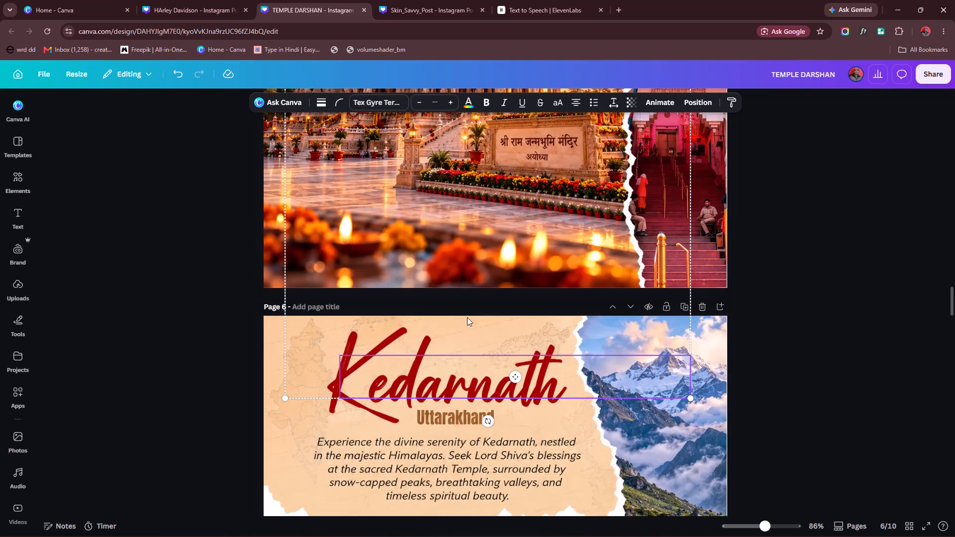
drag(466, 370, 472, 479)
scroll(453, 304, down, 4)
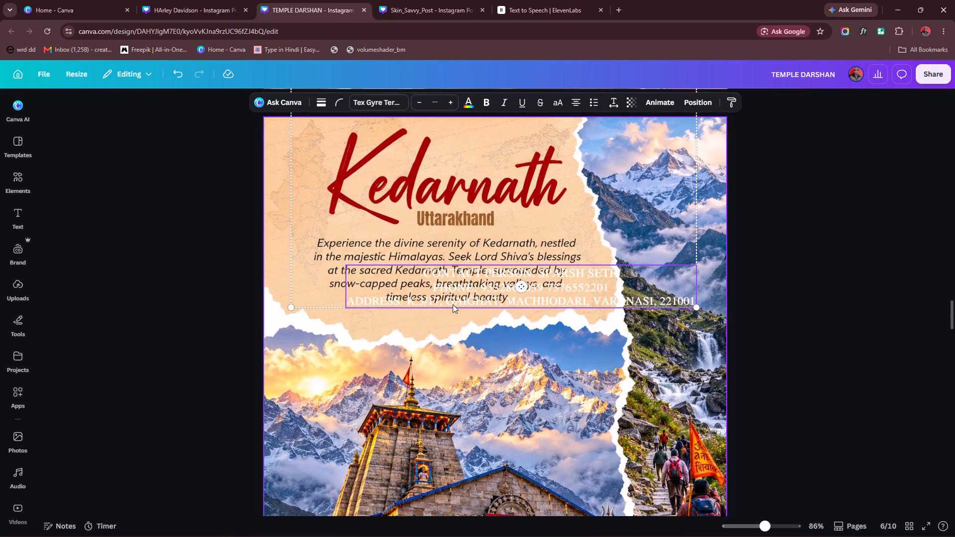
scroll(453, 304, up, 3)
drag(458, 423, 465, 254)
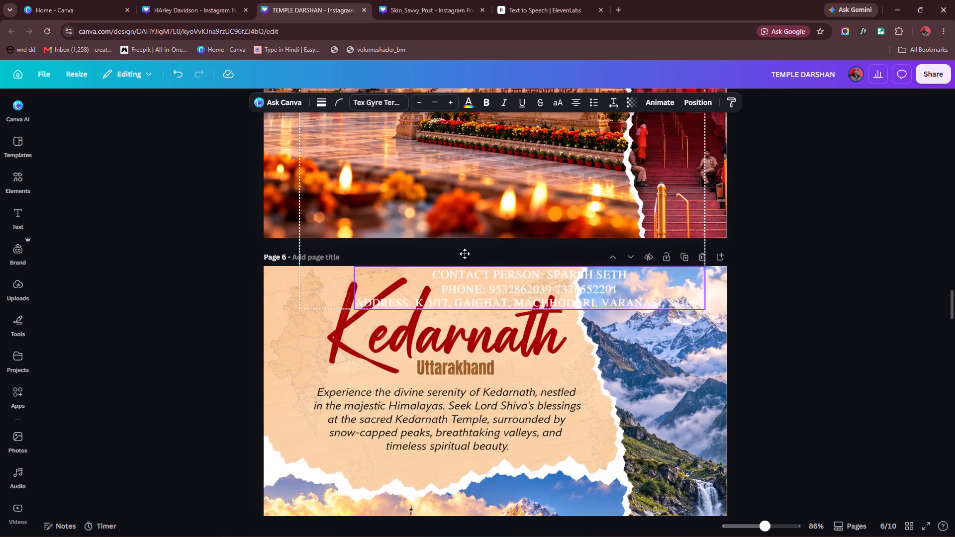
drag(465, 254, 451, 203)
scroll(446, 205, up, 6)
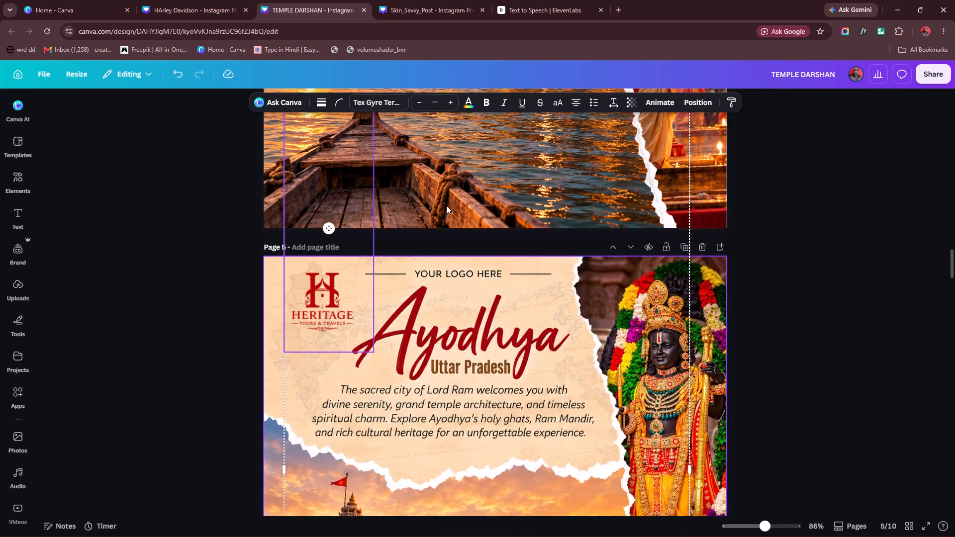
scroll(445, 209, up, 1)
click(201, 298)
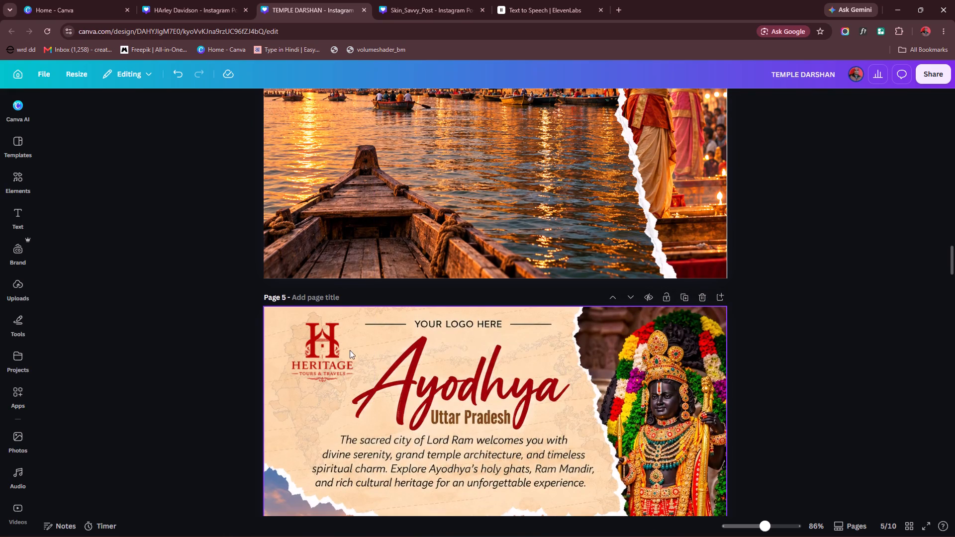
Align the contact details text block at the bottom of page 5 to the horizontal centre of the page.
click(326, 350)
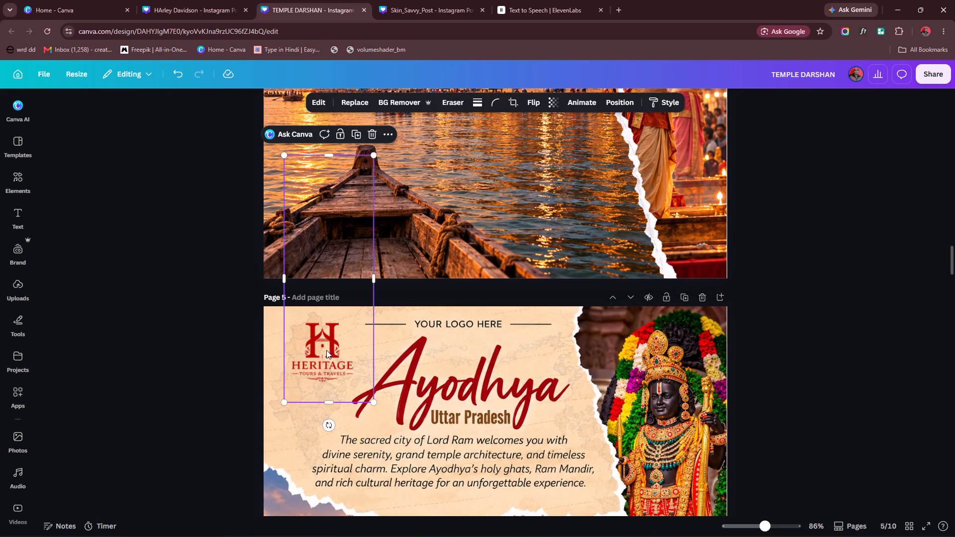
scroll(326, 350, down, 3)
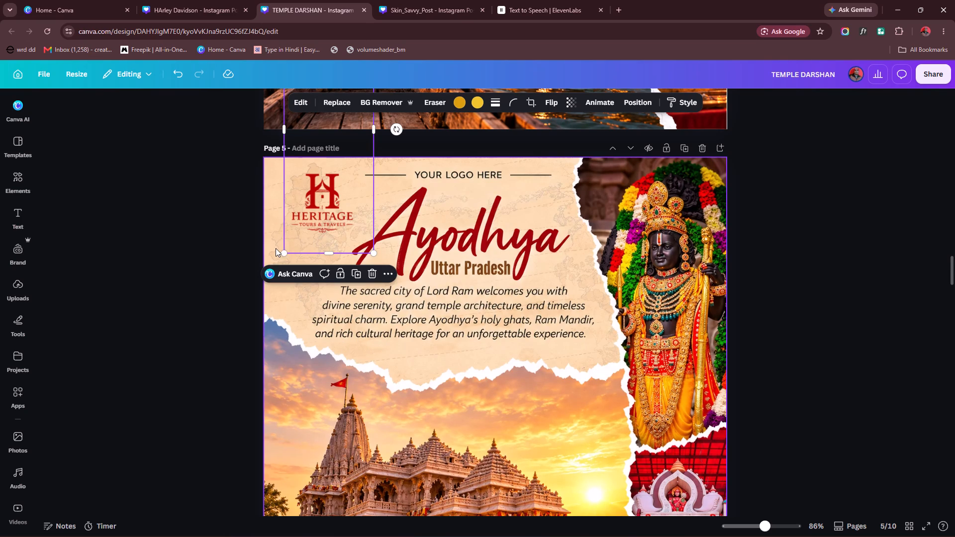
scroll(332, 279, down, 8)
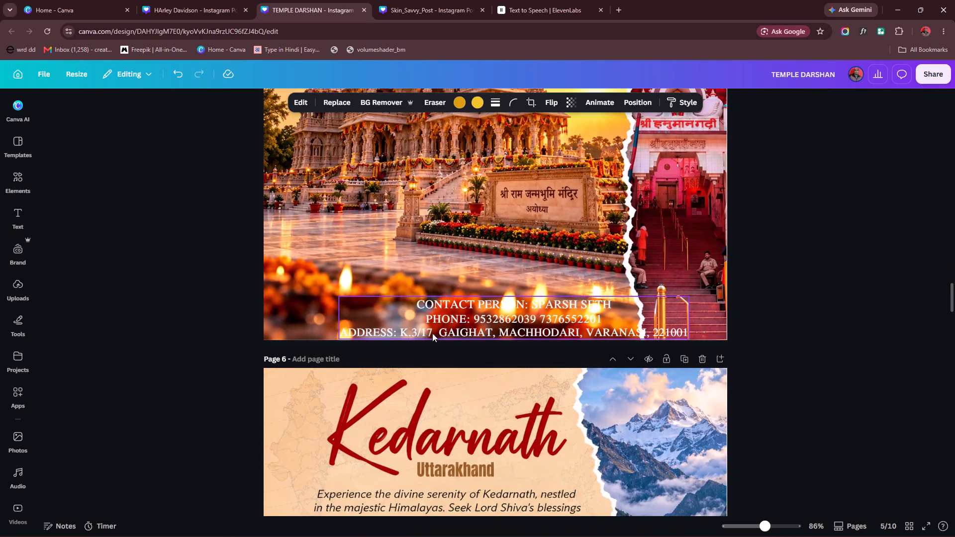
drag(543, 306, 512, 306)
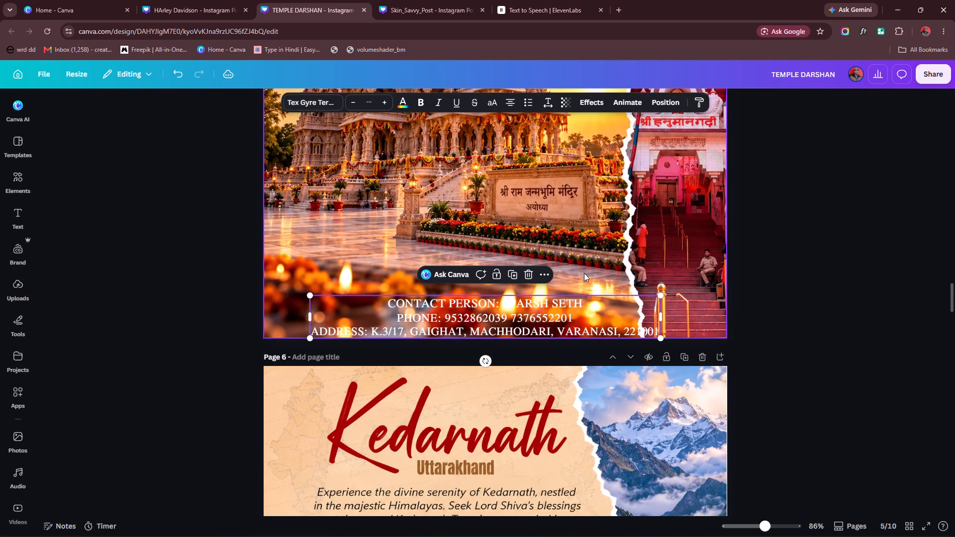
click(674, 104)
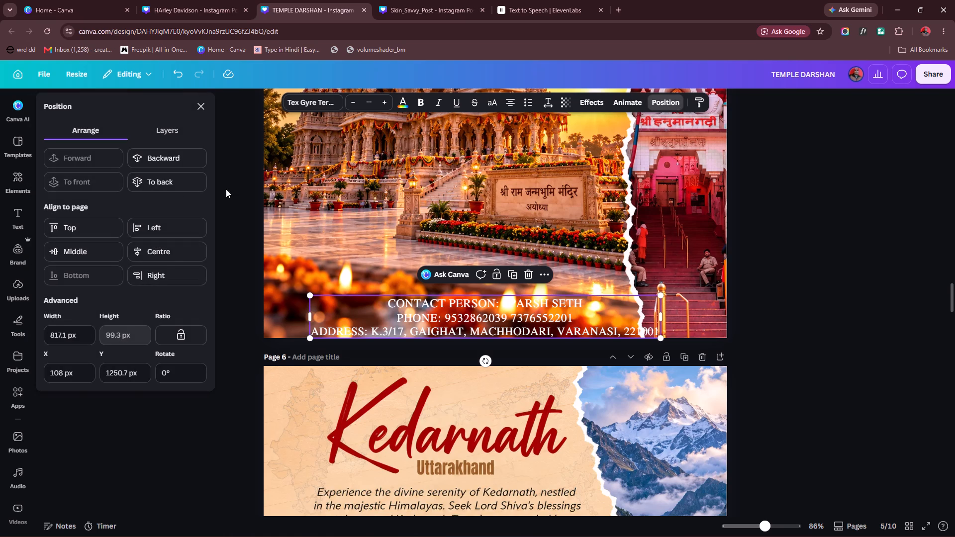
click(161, 253)
click(124, 412)
Nudge the contact details text block slightly upward from the bottom edge of page 5.
scroll(486, 246, up, 5)
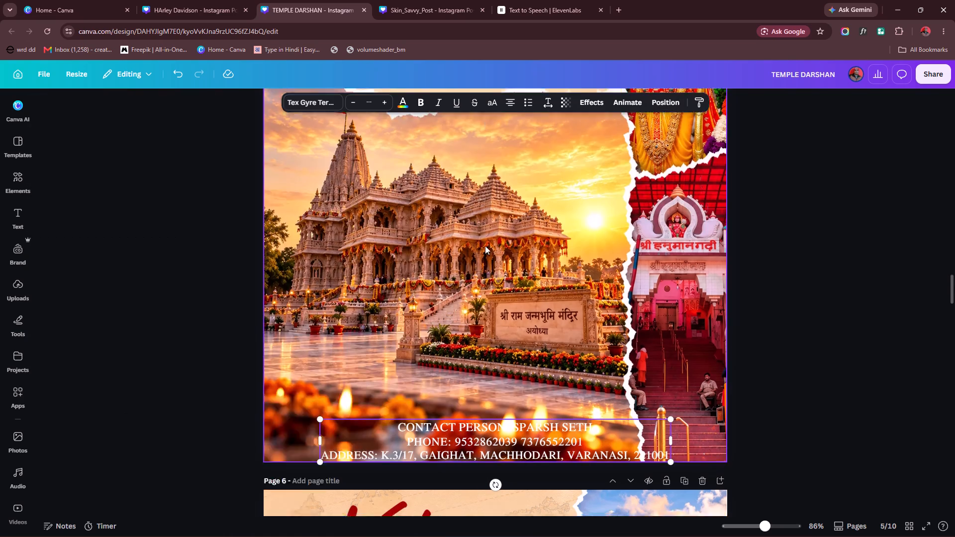
scroll(439, 268, up, 5)
scroll(423, 269, down, 11)
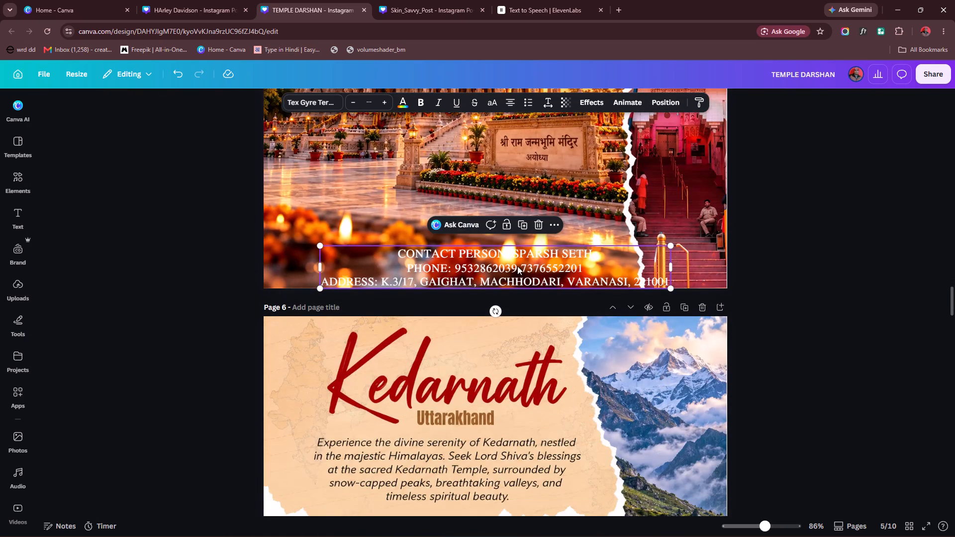
click(511, 266)
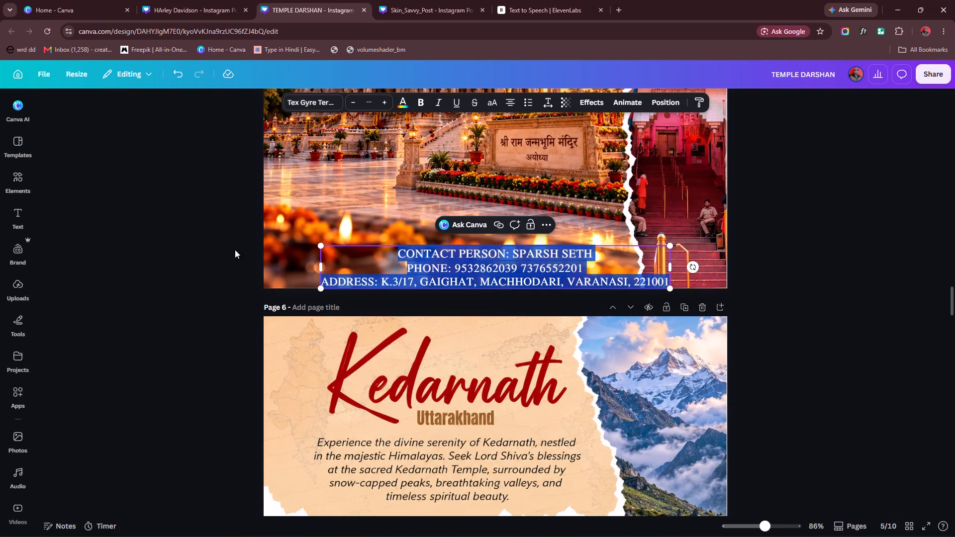
click(221, 252)
key(Up)
click(509, 257)
key(Up)
key(Up)
key(Up)
key(Up)
key(Up)
key(Up)
key(Up)
key(Up)
key(Up)
key(Up)
key(Up)
key(Up)
key(Up)
key(Up)
key(Up)
key(Up)
key(Up)
key(Up)
key(Up)
key(Up)
key(Up)
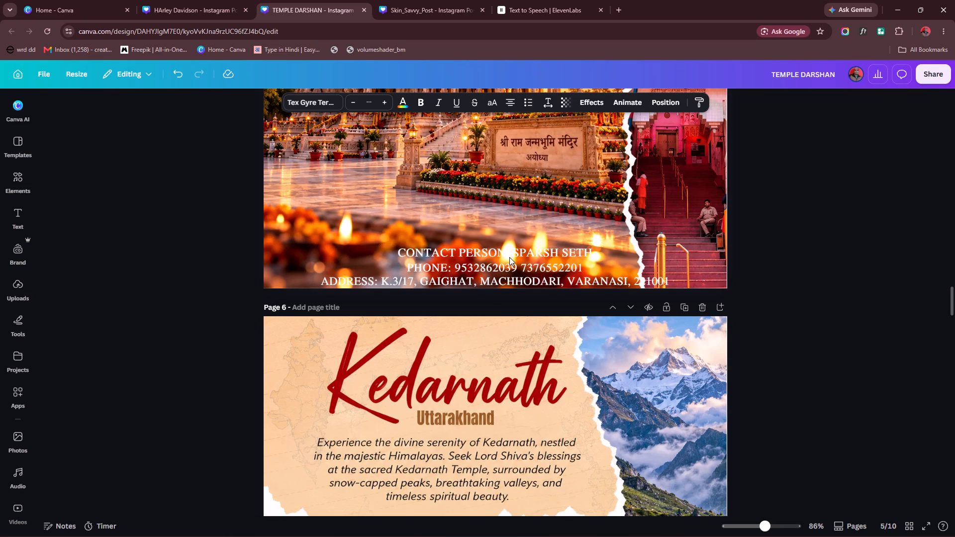
Move the Heritage logo on page 5 closer to the page's upper-left corner, away from the Ayodhya title.
scroll(496, 258, up, 5)
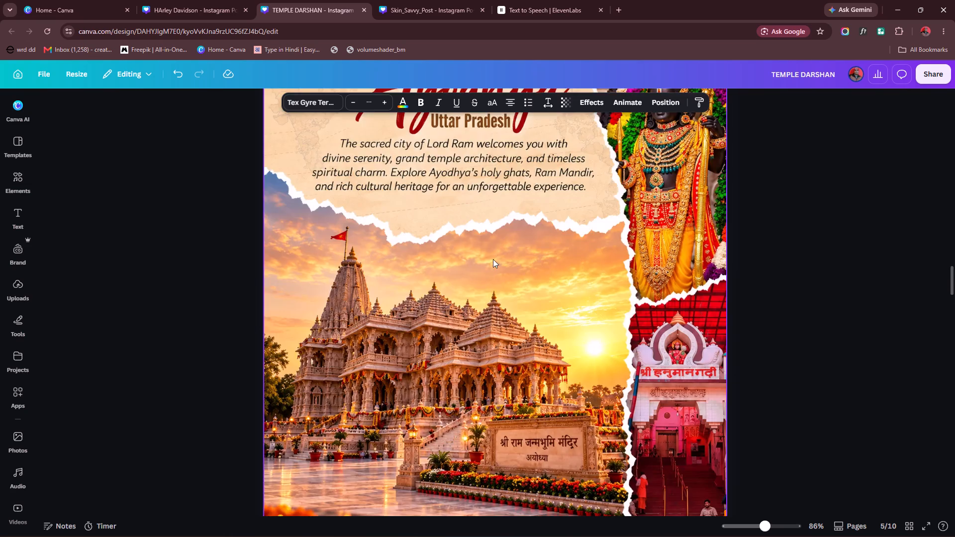
scroll(493, 259, up, 4)
drag(332, 288, 317, 289)
click(134, 320)
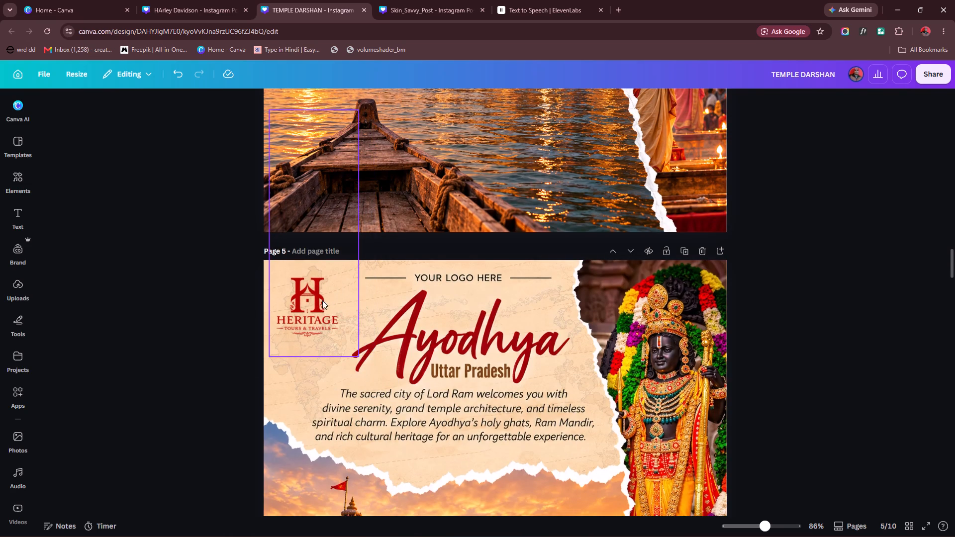
click(318, 302)
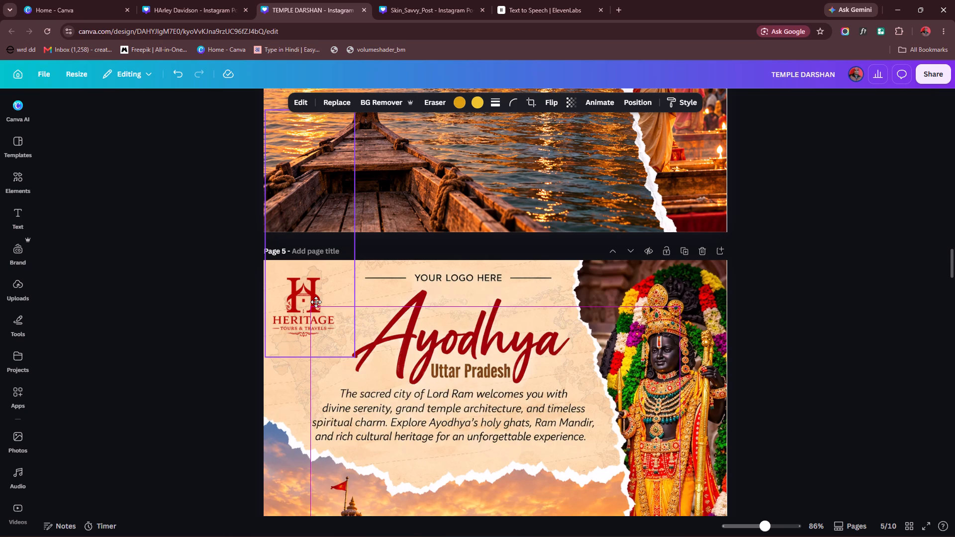
Delete the "YOUR LOGO HERE" placeholder text from page 5's Ayodhya background image using Grab Text.
scroll(343, 293, up, 12)
scroll(344, 293, down, 13)
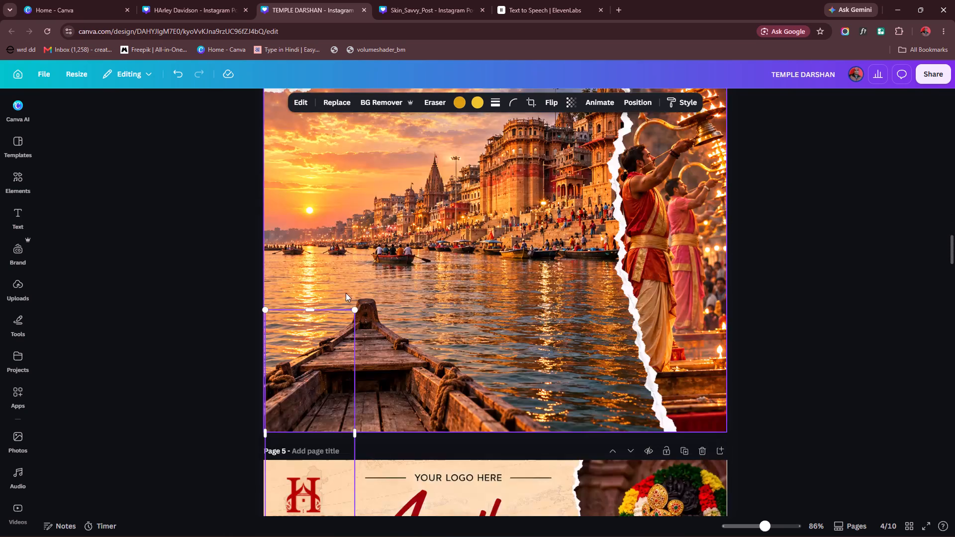
scroll(346, 293, down, 1)
click(470, 311)
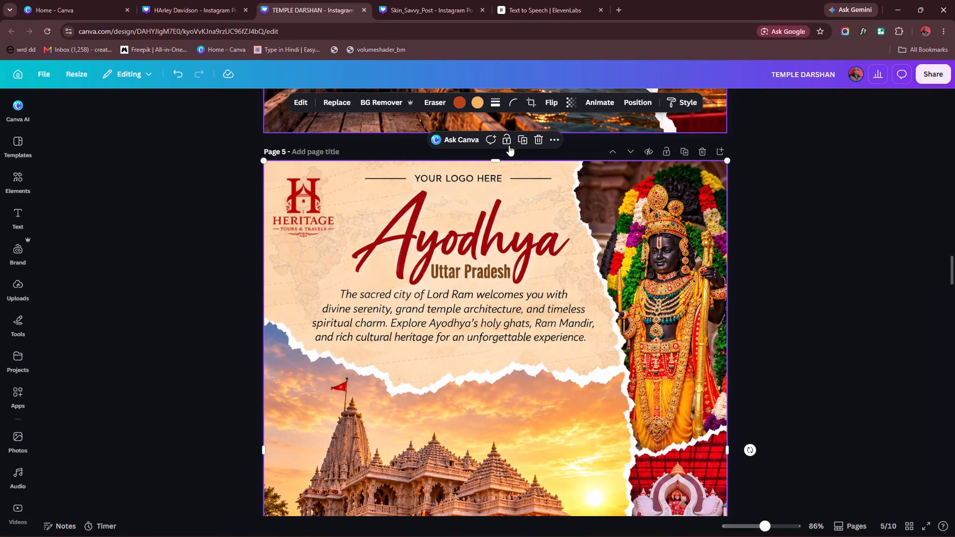
click(310, 104)
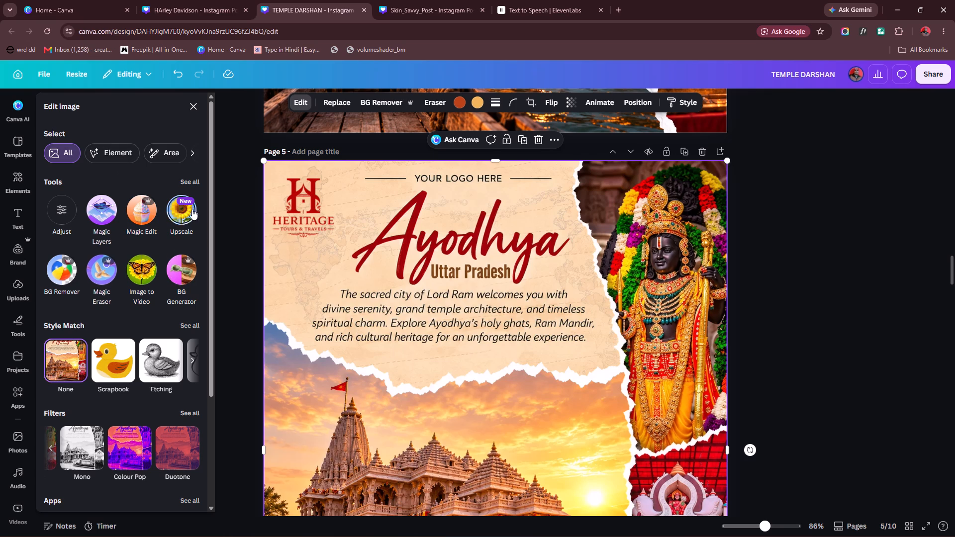
click(196, 183)
click(150, 370)
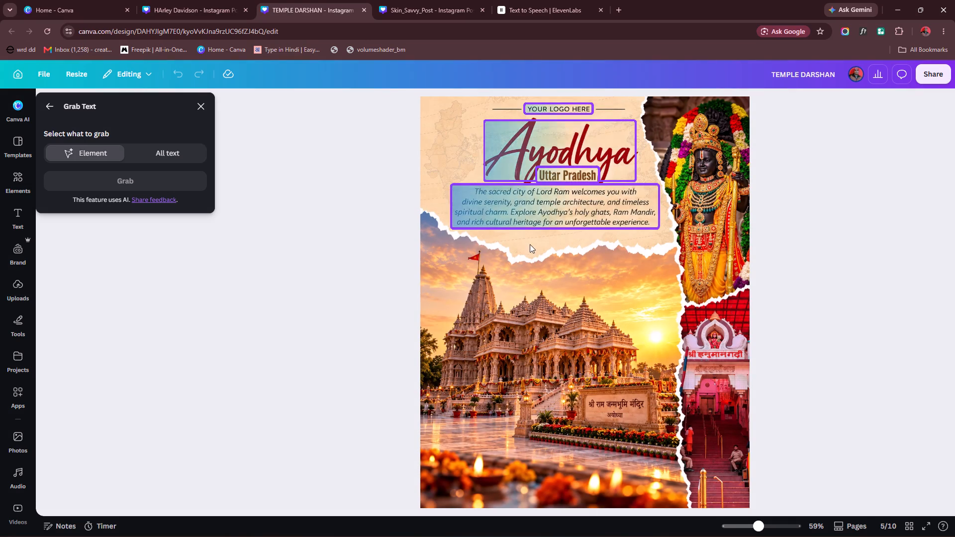
click(547, 111)
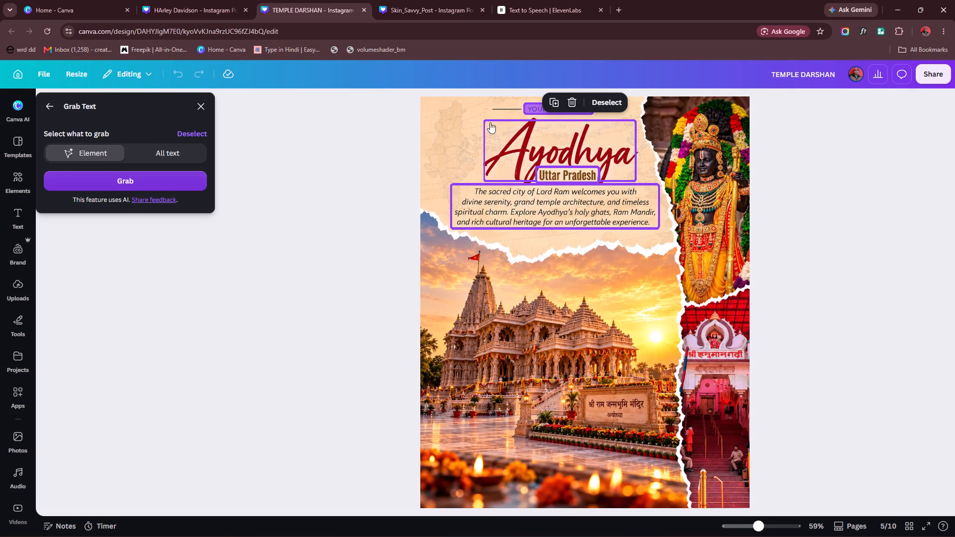
click(575, 106)
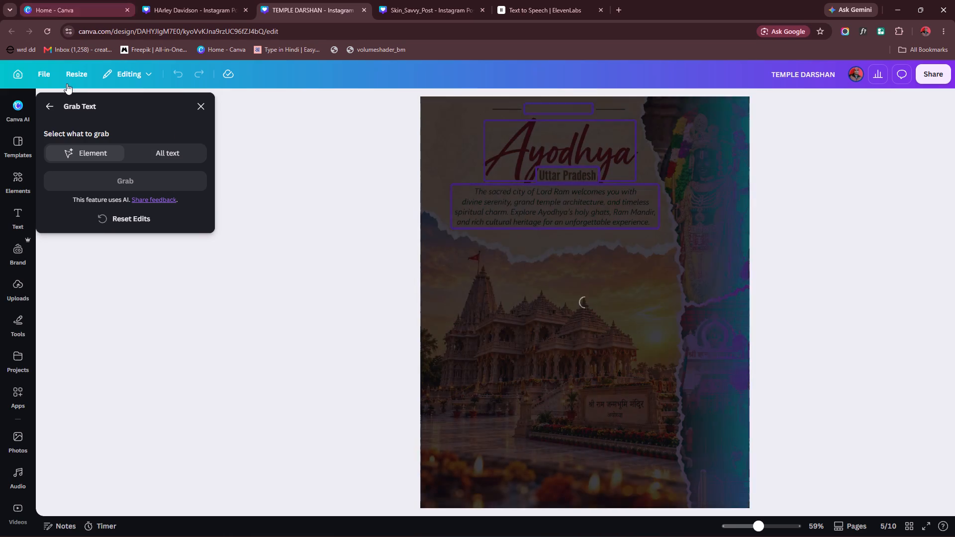
click(195, 106)
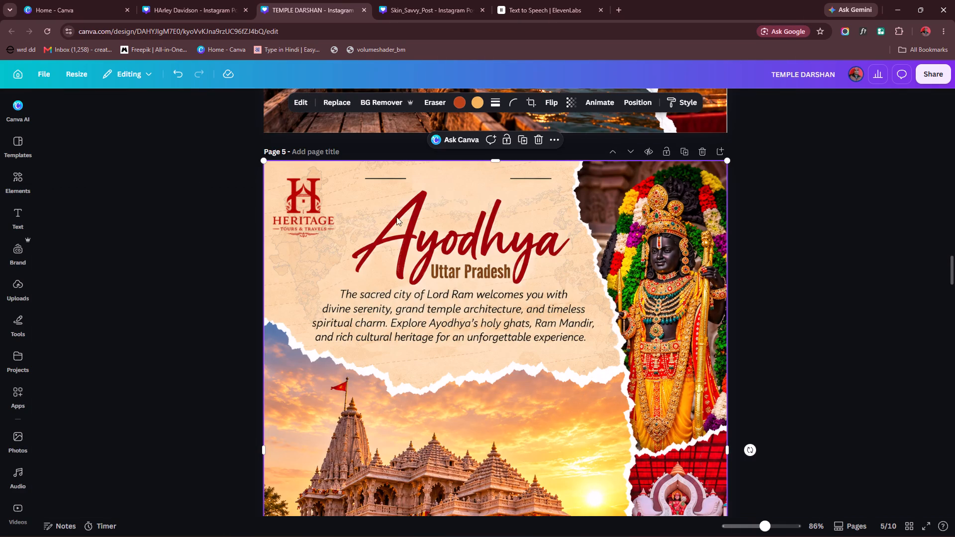
Erase the two short horizontal lines above the Ayodhya title on page 5 using Magic Eraser with brush size 3.
ctrl+scroll(406, 229, up, 2)
ctrl+scroll(331, 164, up, 2)
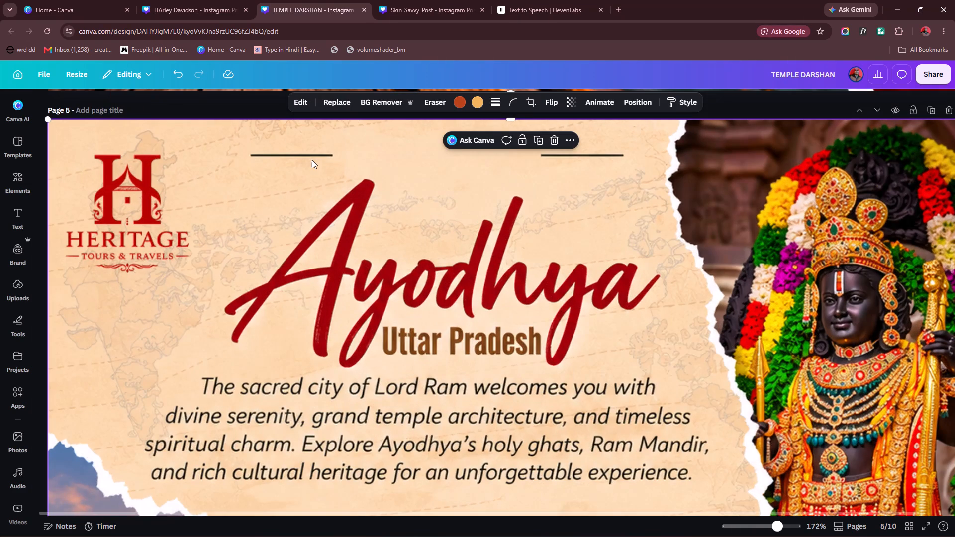
ctrl+scroll(312, 160, up, 1)
click(299, 100)
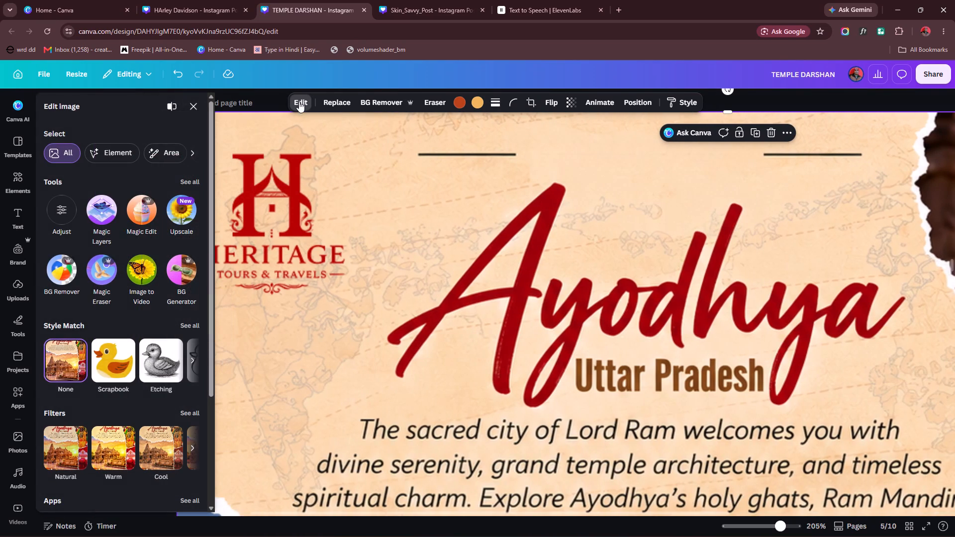
click(294, 106)
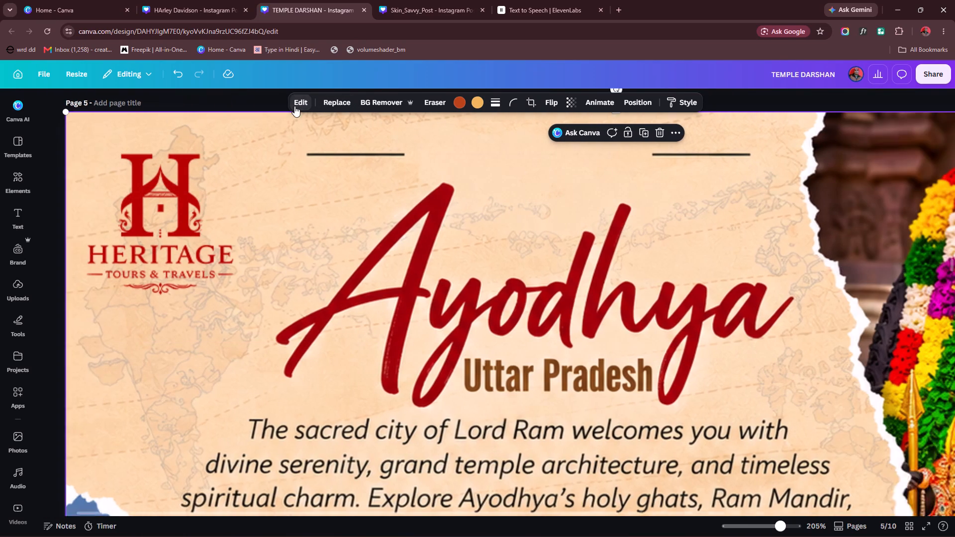
click(440, 107)
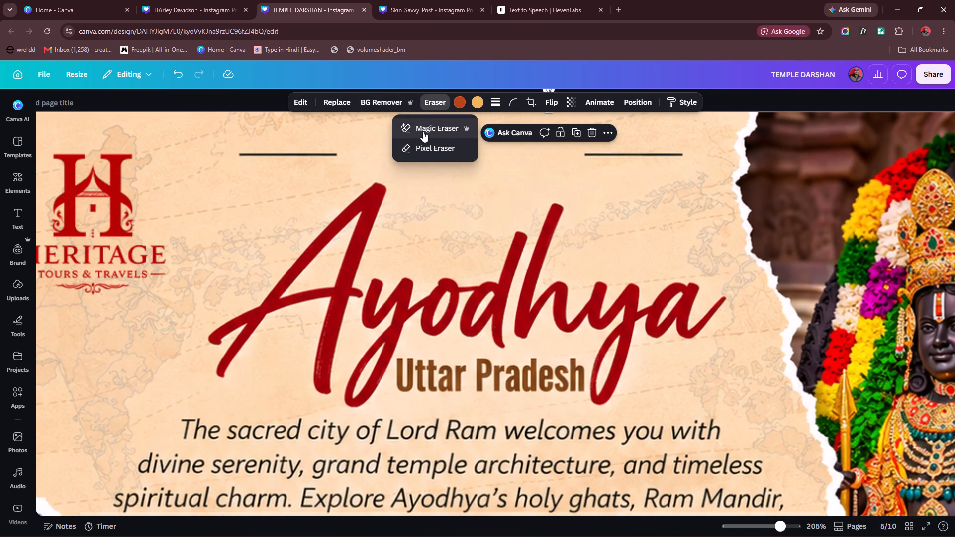
click(423, 131)
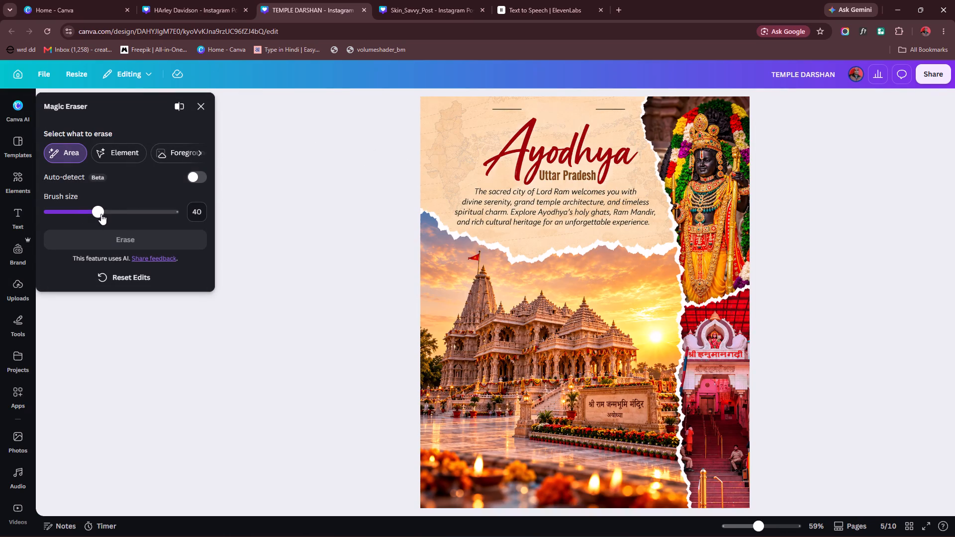
drag(101, 214, 50, 229)
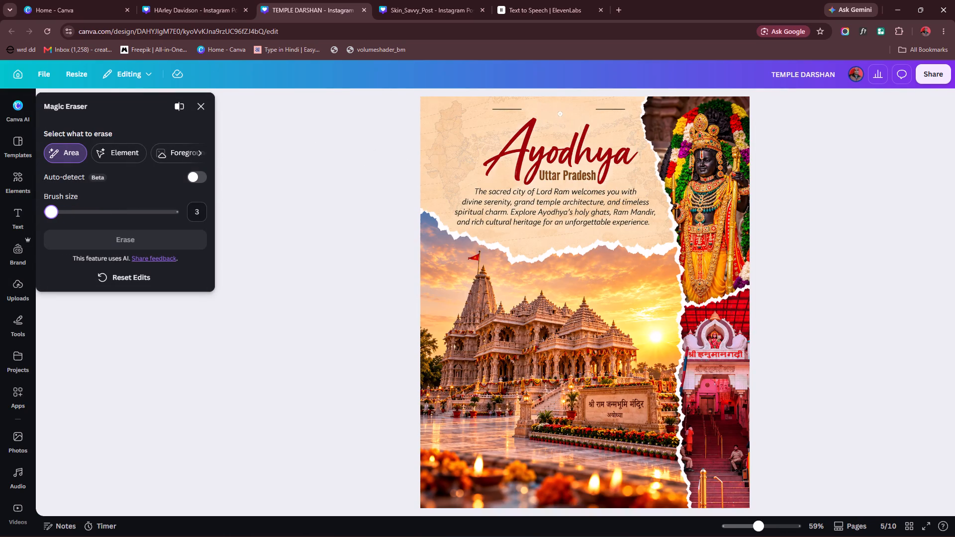
ctrl+scroll(547, 107, up, 3)
ctrl+scroll(434, 113, up, 1)
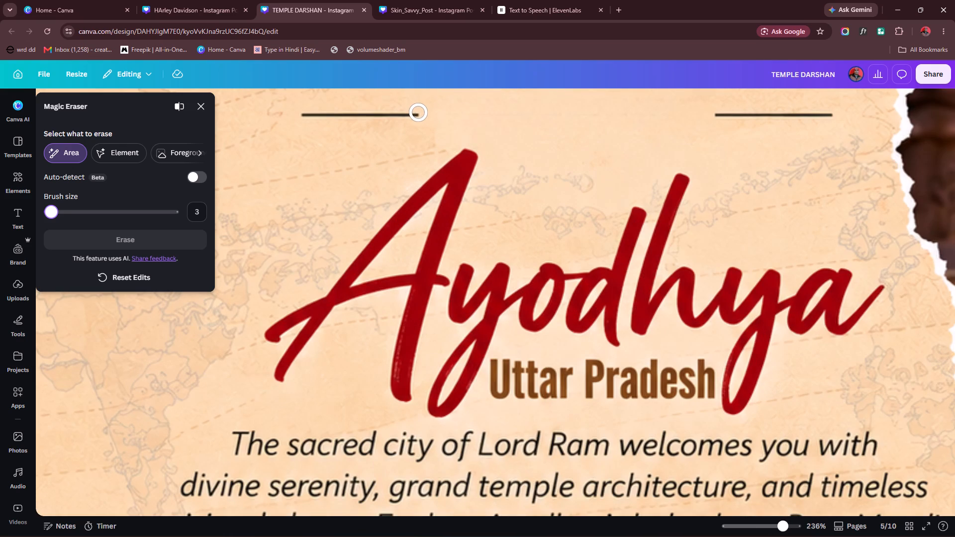
drag(418, 113, 297, 116)
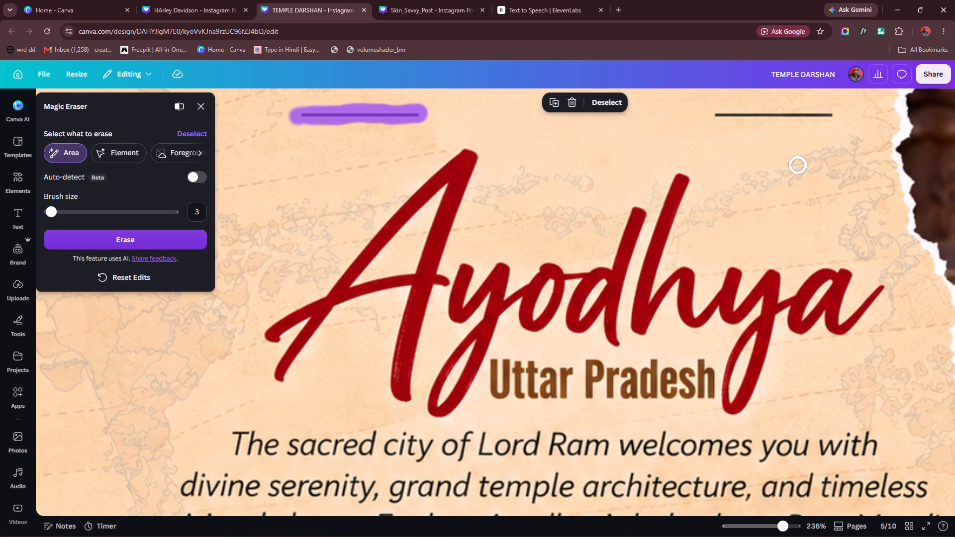
drag(716, 114, 730, 113)
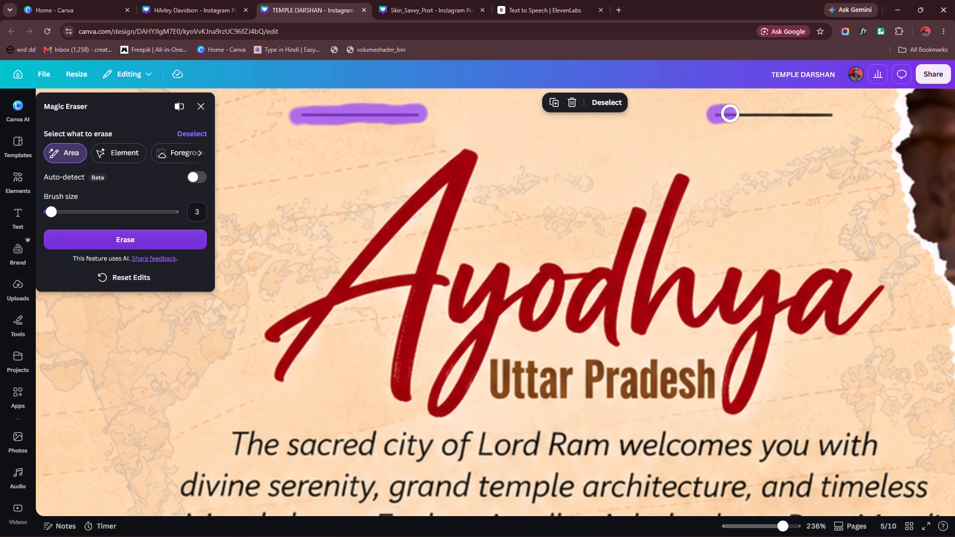
drag(730, 113, 840, 115)
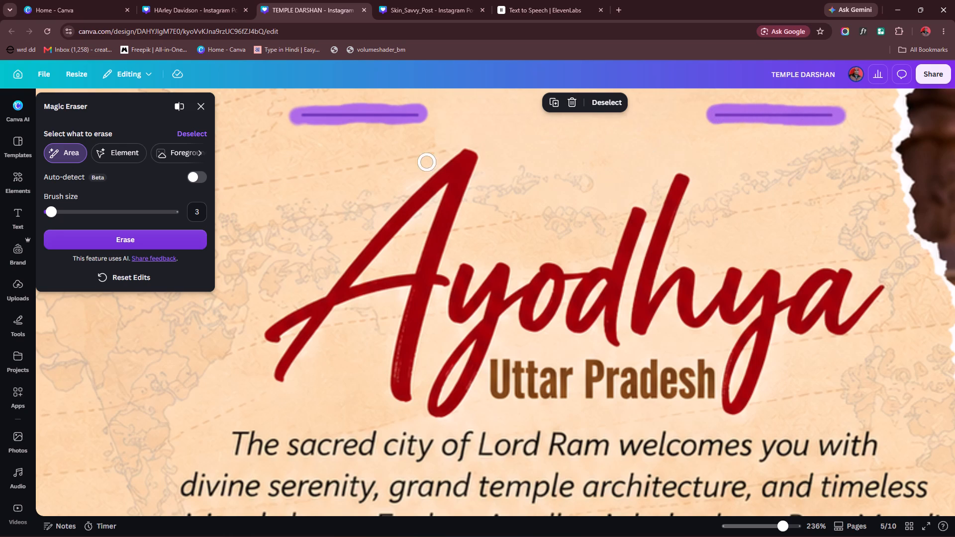
click(107, 237)
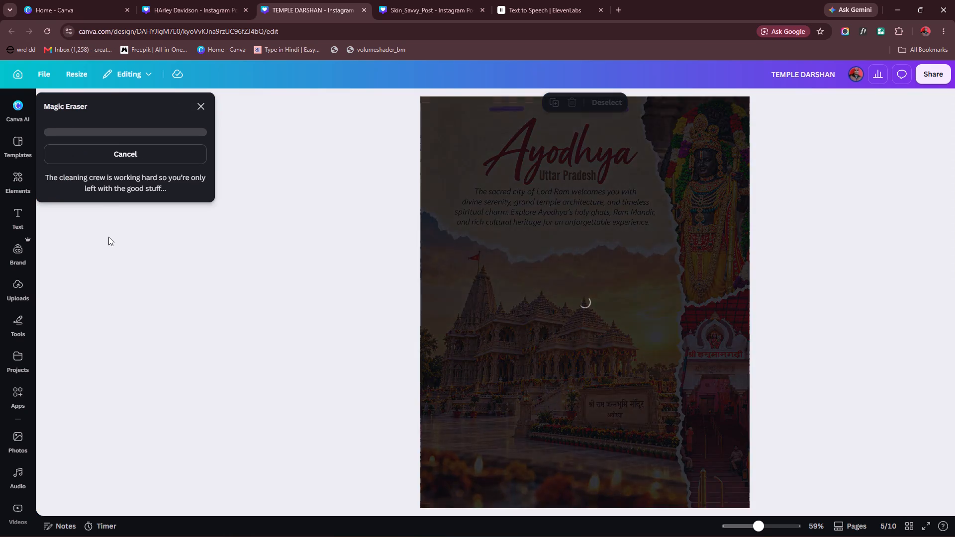
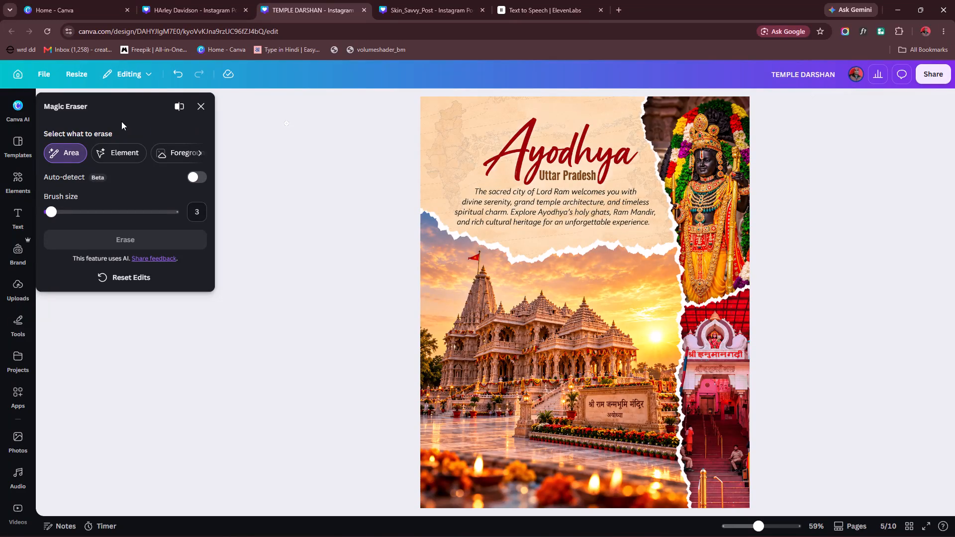
Close the Magic Eraser after the cleanup on page 5.
click(205, 102)
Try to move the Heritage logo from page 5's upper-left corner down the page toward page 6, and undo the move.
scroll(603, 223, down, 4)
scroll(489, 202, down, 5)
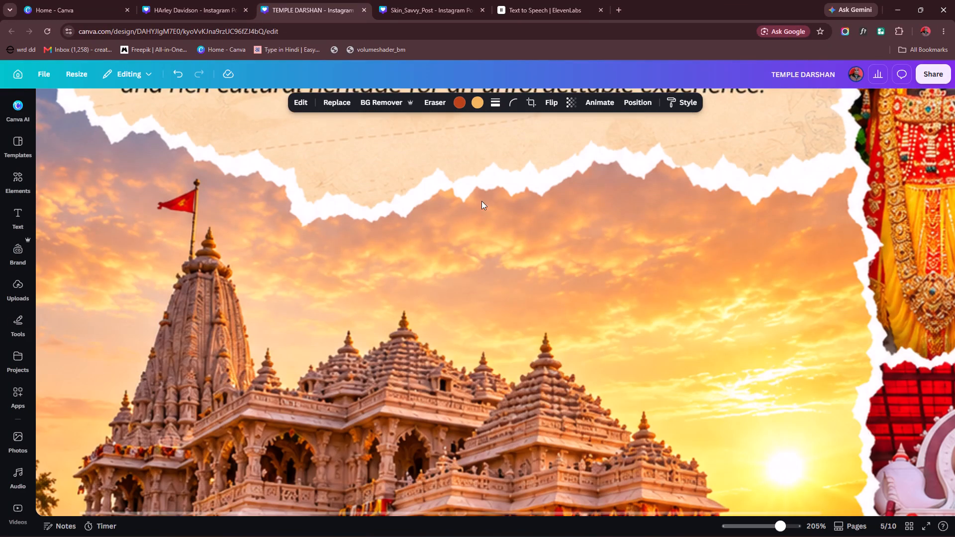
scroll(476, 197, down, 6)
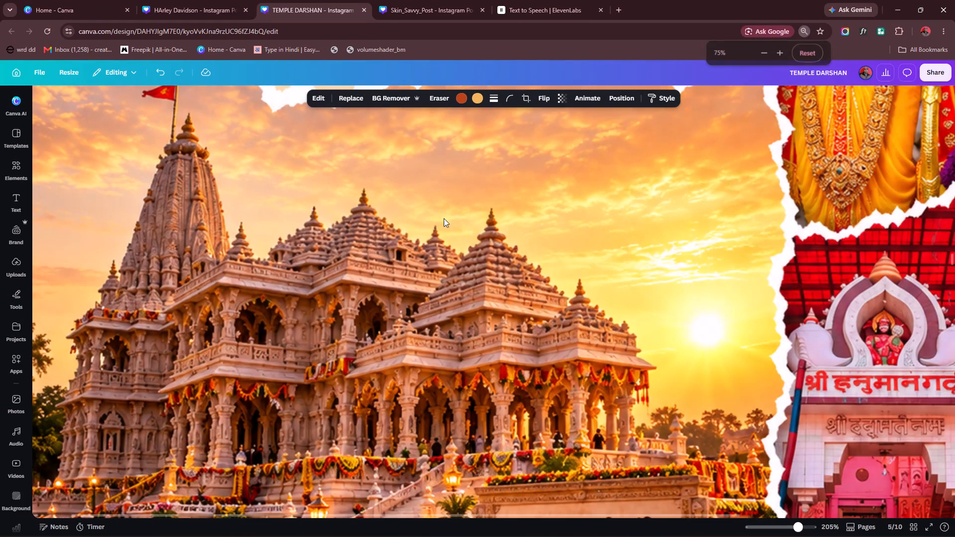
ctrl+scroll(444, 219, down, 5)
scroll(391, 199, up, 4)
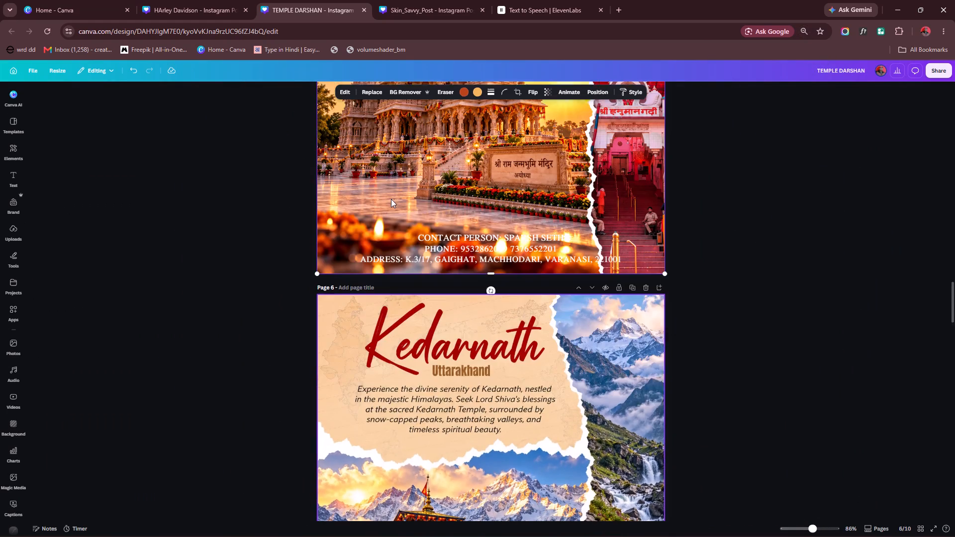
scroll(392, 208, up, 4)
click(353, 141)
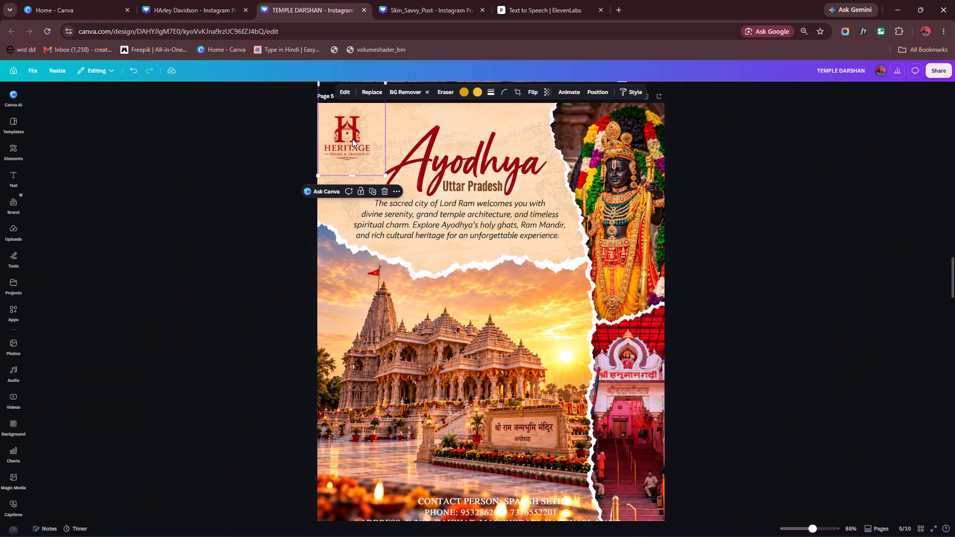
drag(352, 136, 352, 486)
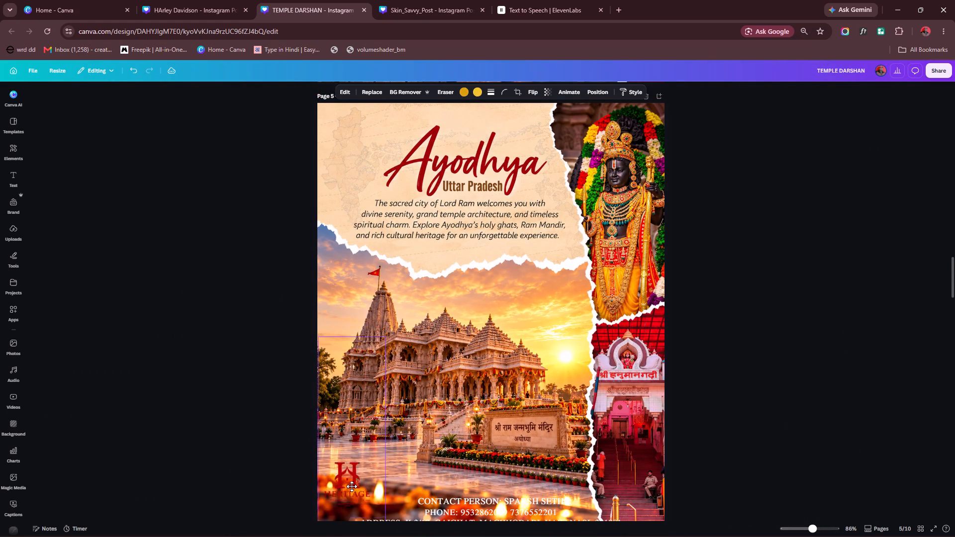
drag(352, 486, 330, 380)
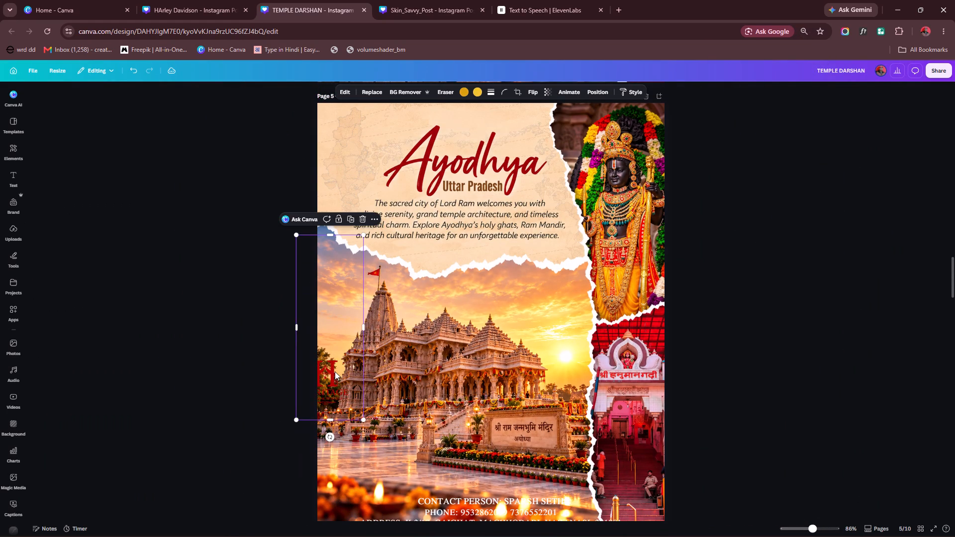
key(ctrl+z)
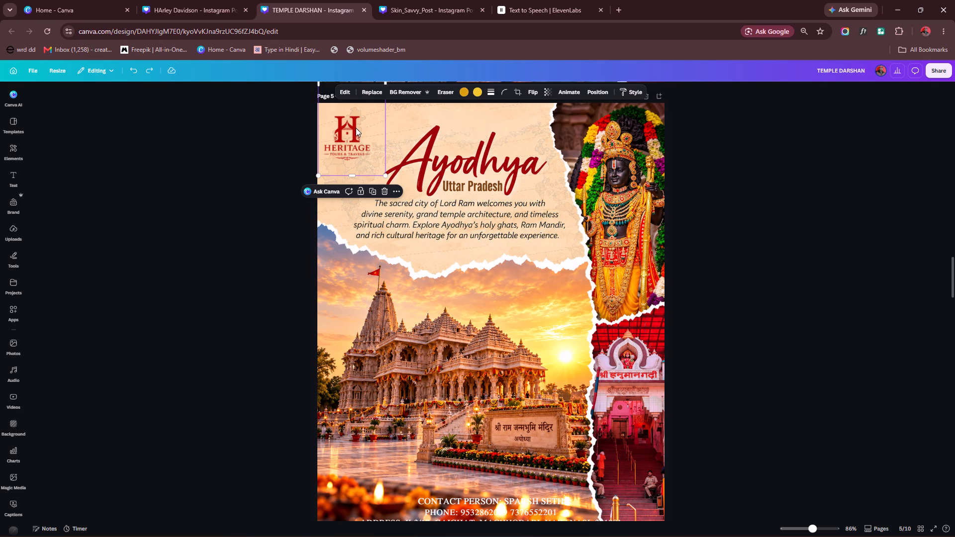
Copy the Heritage logo from page 5 to page 6's upper-left corner, beside the Kedarnath title.
alt+drag(355, 128, 384, 491)
alt+scroll(415, 381, down, 5)
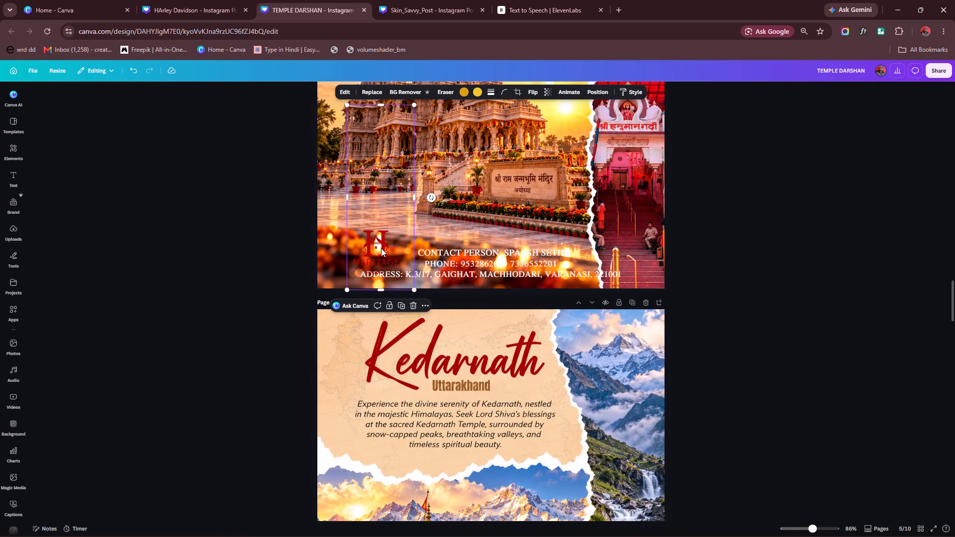
drag(381, 248, 357, 480)
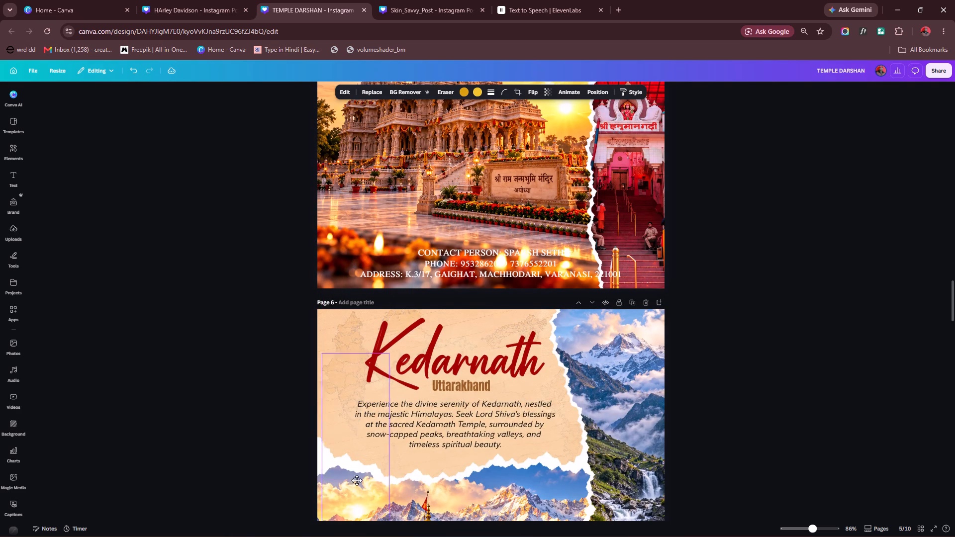
drag(357, 480, 355, 471)
drag(354, 467, 350, 343)
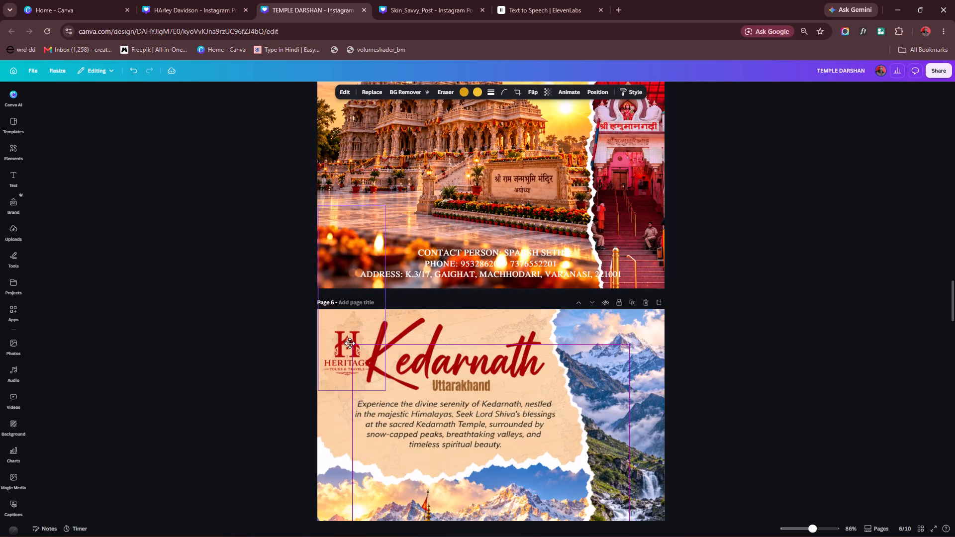
drag(350, 343, 347, 332)
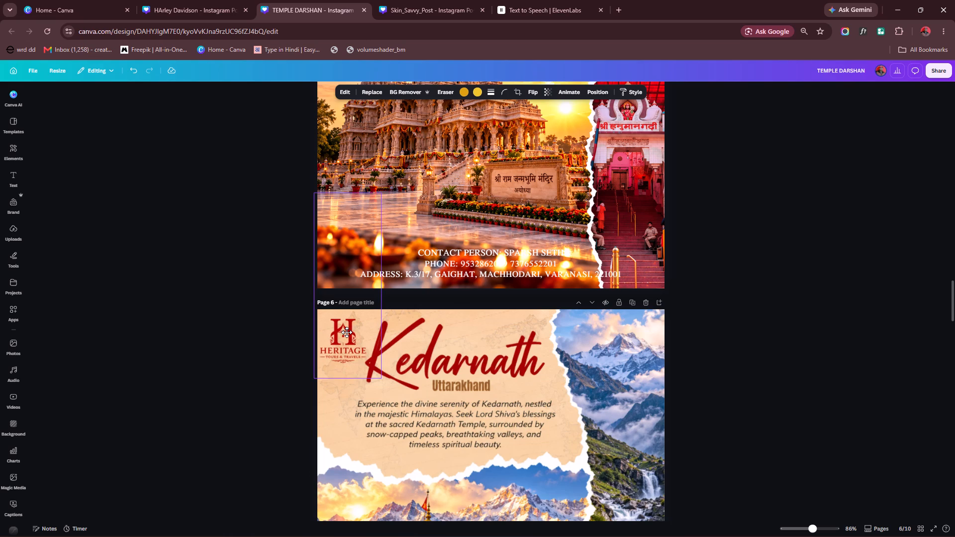
drag(347, 332, 345, 331)
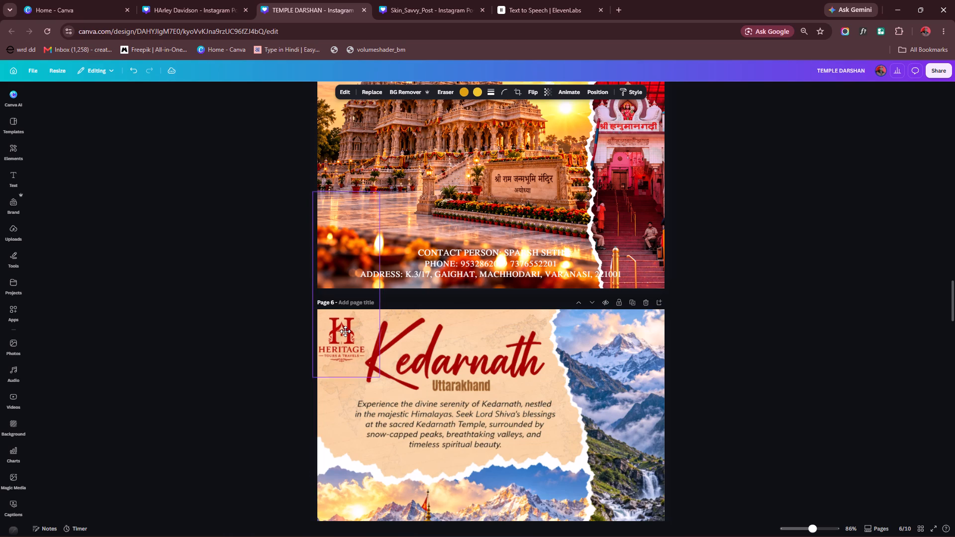
drag(345, 331, 347, 334)
Scale the Heritage logo on page 6 down slightly and reposition it clear of the Kedarnath title.
drag(383, 381, 382, 381)
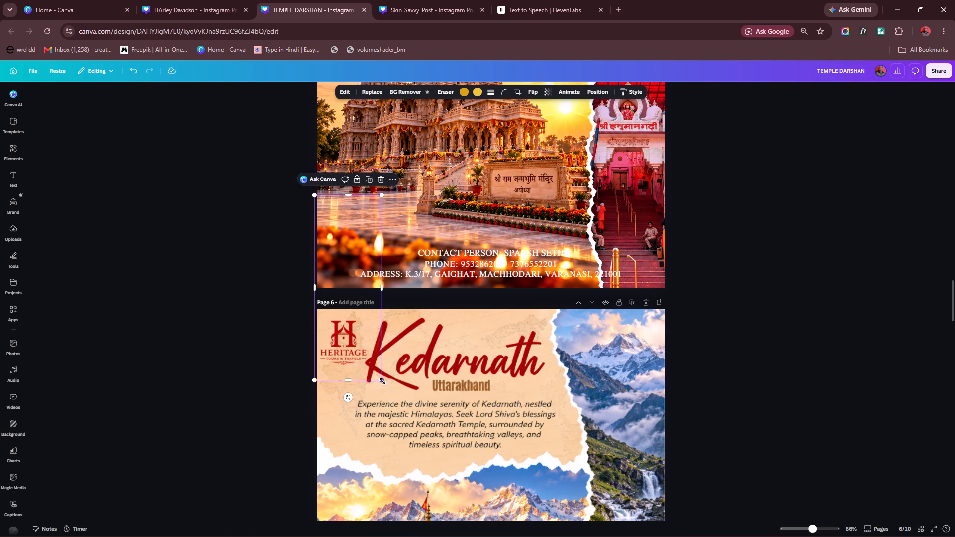
drag(382, 381, 374, 372)
drag(354, 346, 355, 354)
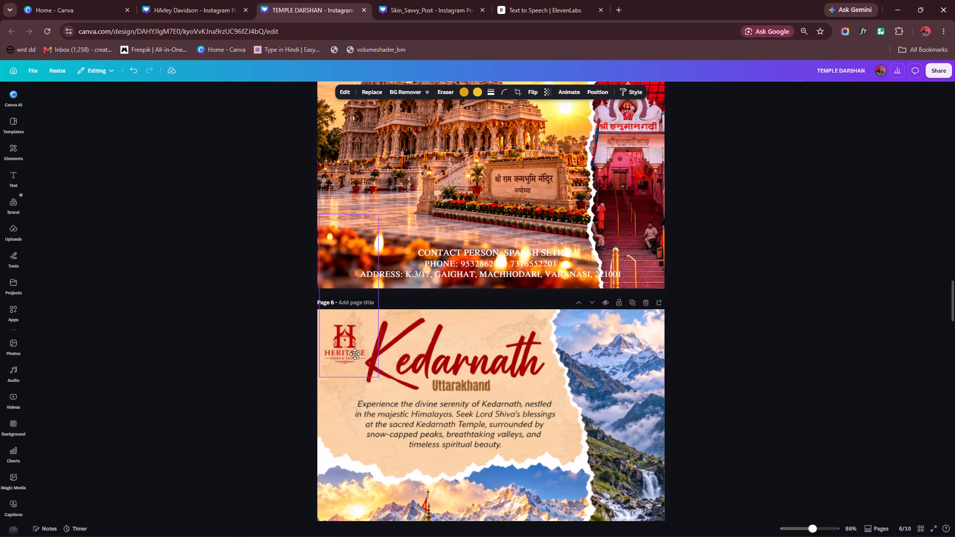
drag(355, 354, 355, 353)
click(301, 349)
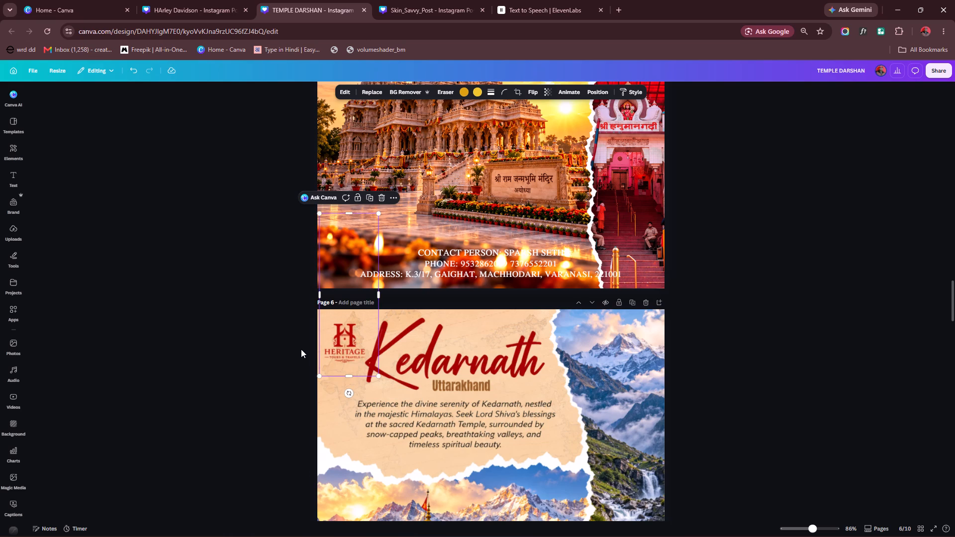
Copy the contact details text block from page 5 to the bottom of page 6, below the Kedarnath temple.
click(457, 271)
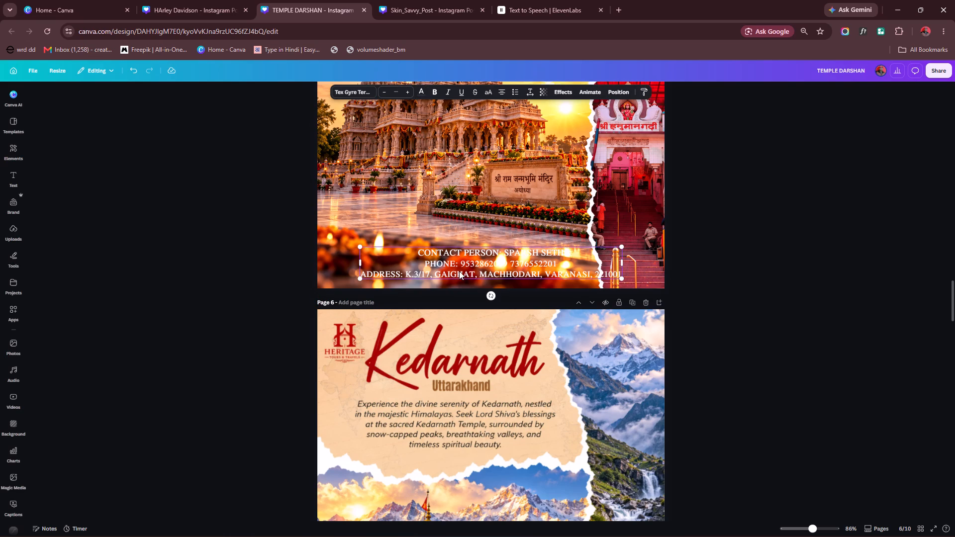
alt+drag(459, 271, 436, 474)
scroll(443, 432, down, 4)
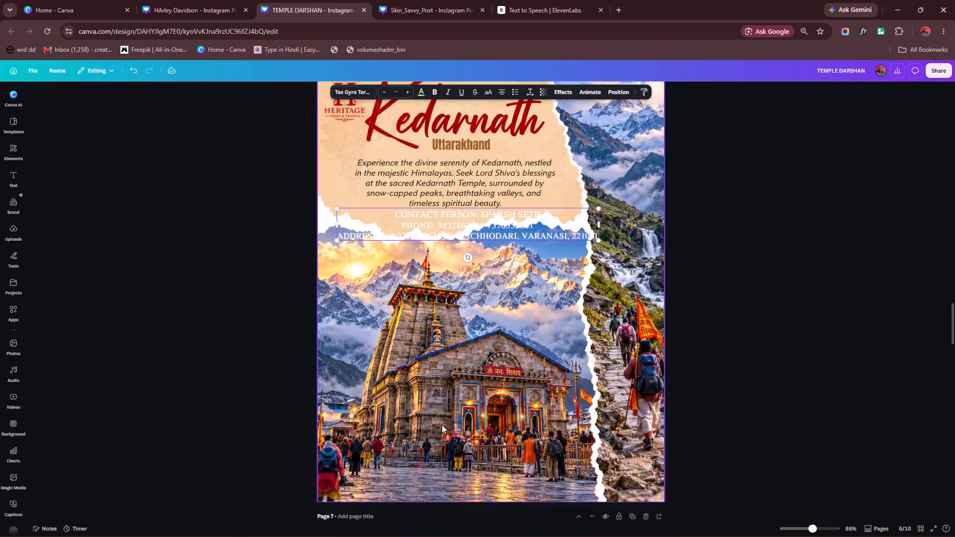
scroll(442, 425, down, 1)
scroll(471, 250, up, 3)
drag(477, 167, 491, 283)
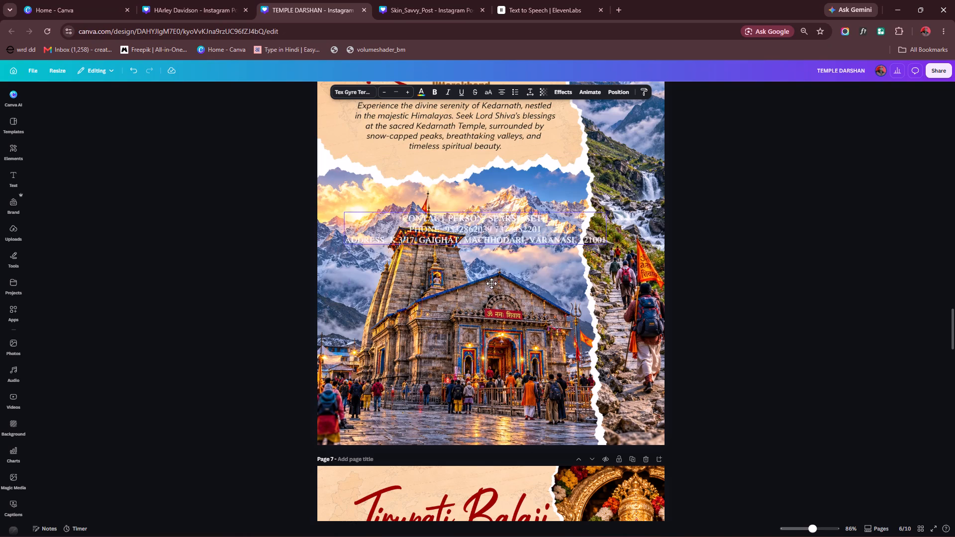
drag(491, 283, 494, 423)
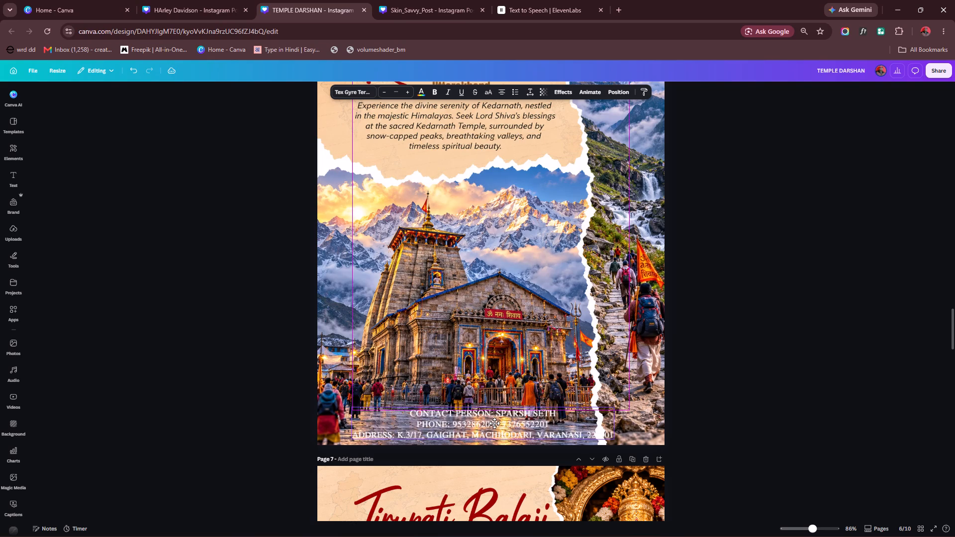
drag(494, 423, 495, 423)
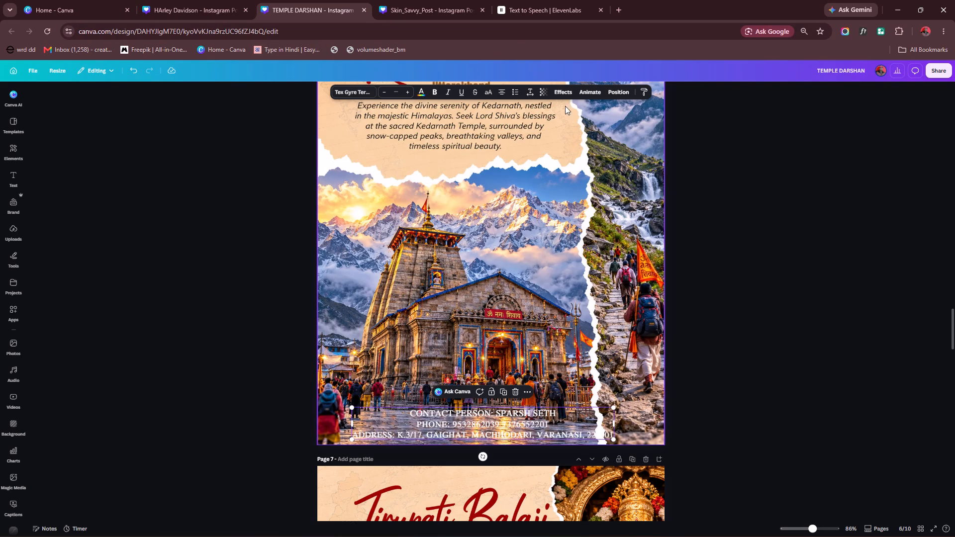
Align the contact details text block horizontally to the centre of page 6.
click(612, 94)
click(106, 202)
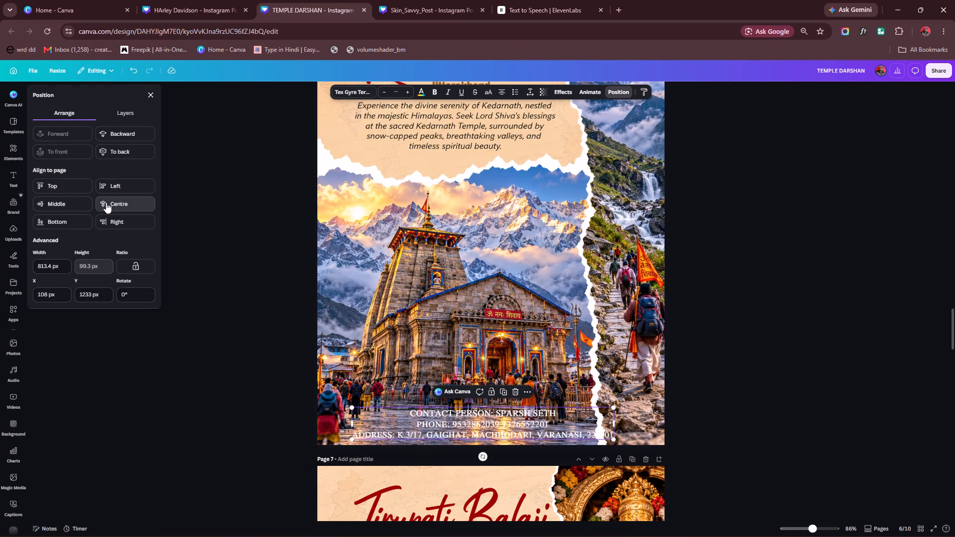
click(83, 347)
Copy the Heritage logo from page 6 to page 7's upper-left corner, beside the Tirupati Balaji title.
scroll(361, 300, down, 5)
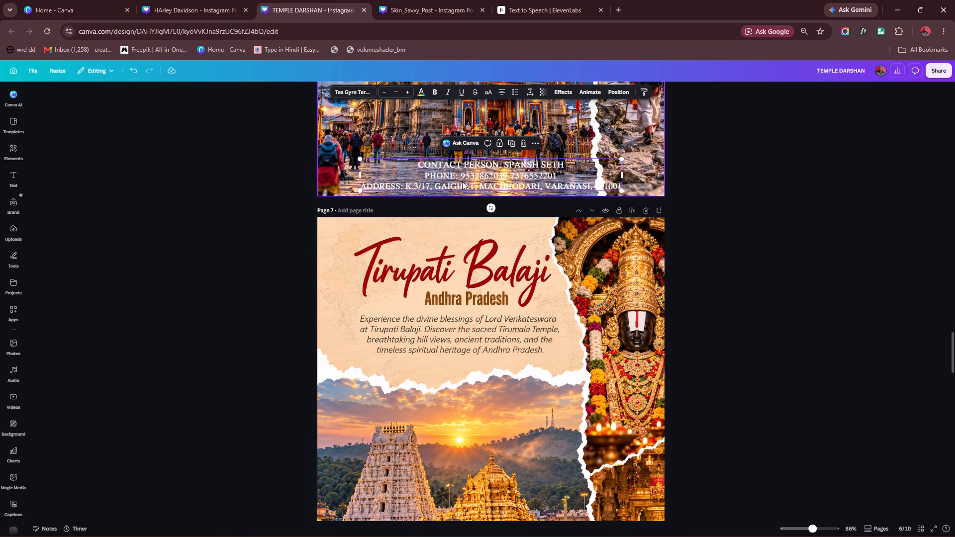
scroll(447, 184, up, 6)
scroll(346, 137, up, 2)
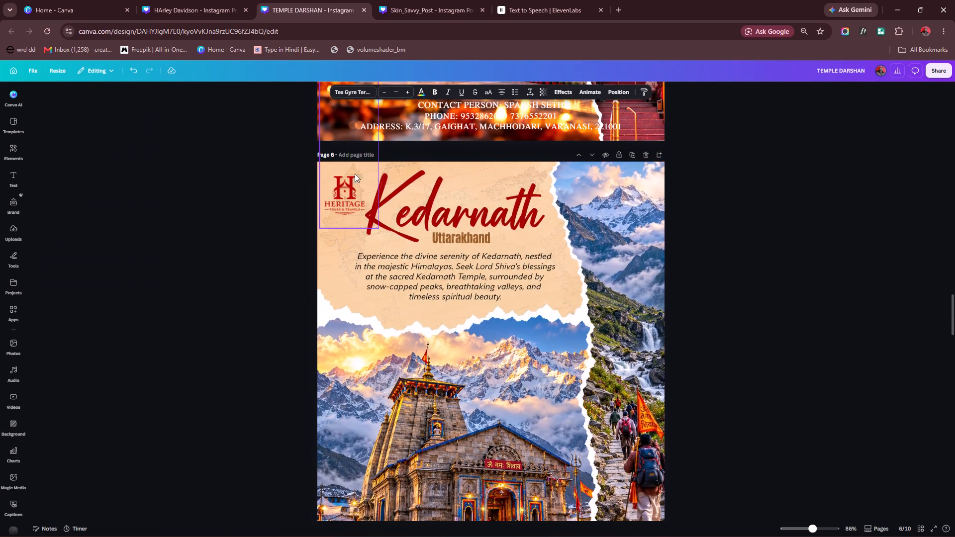
click(346, 193)
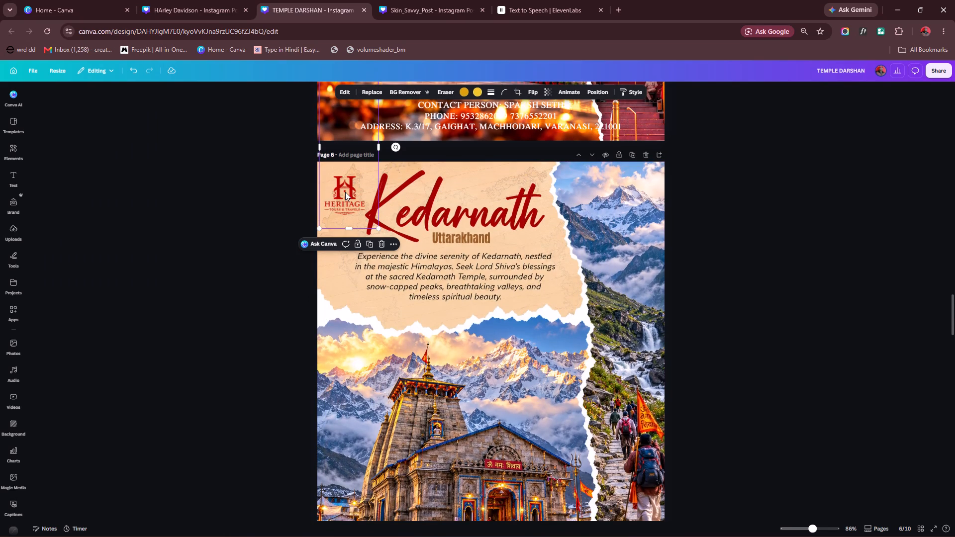
alt+drag(346, 190, 352, 380)
alt+scroll(375, 308, down, 1)
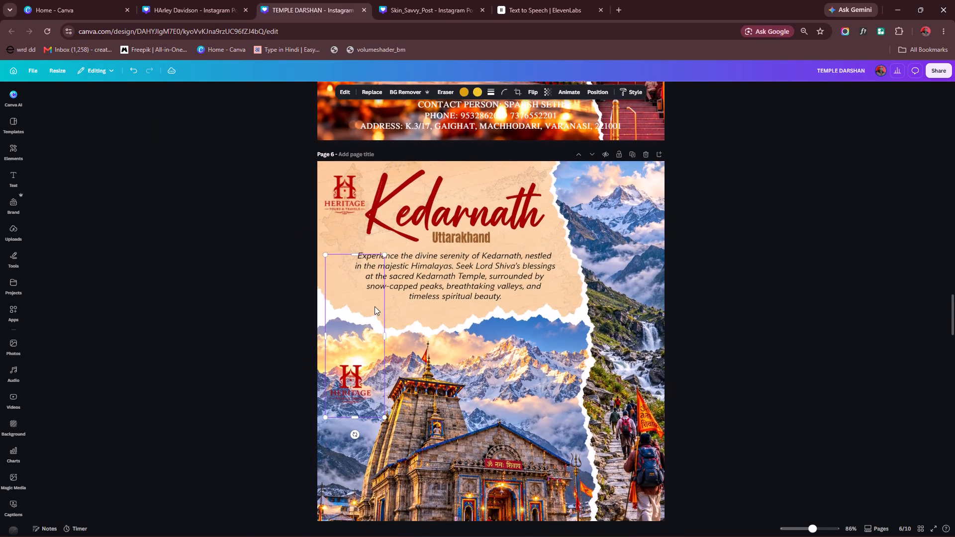
alt+scroll(375, 306, down, 2)
drag(355, 236, 404, 510)
scroll(409, 404, down, 4)
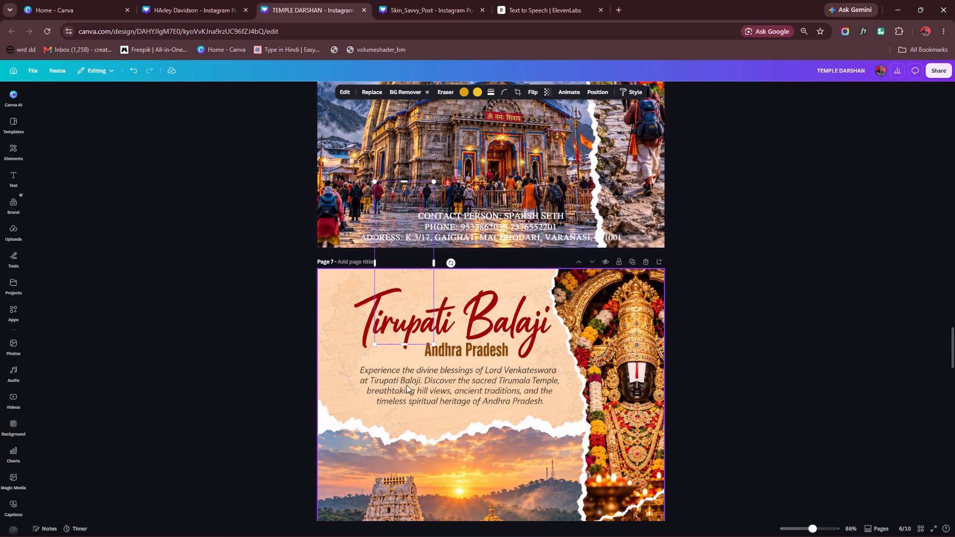
drag(407, 307, 390, 443)
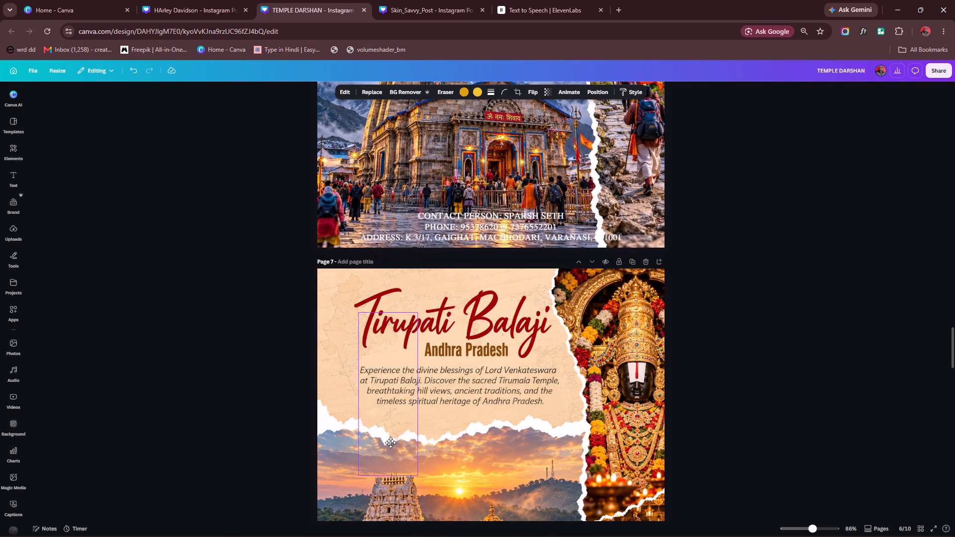
drag(390, 443, 349, 303)
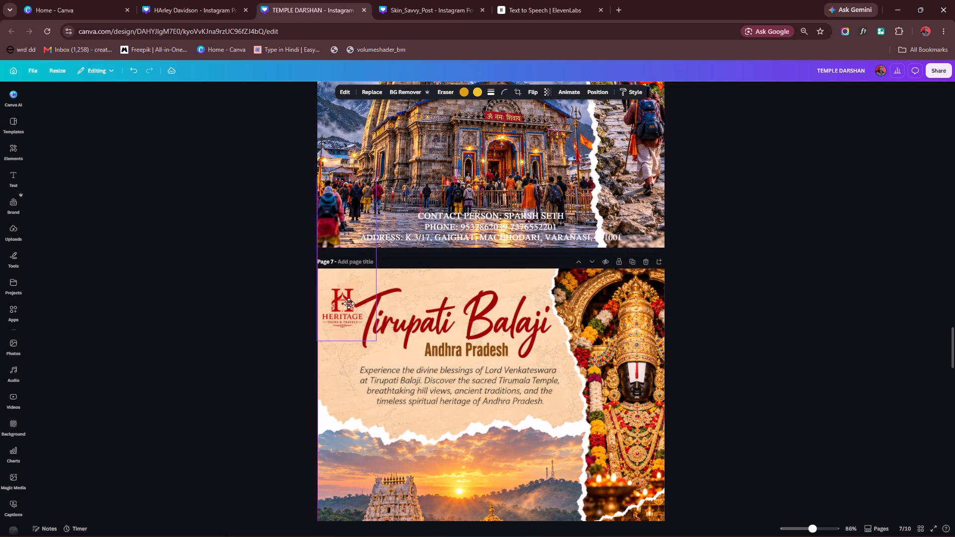
drag(349, 303, 348, 303)
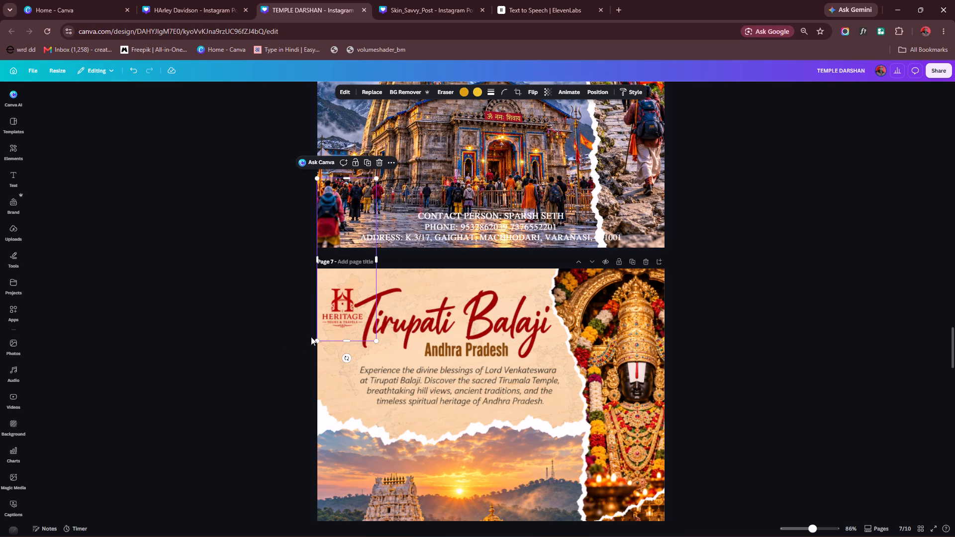
click(272, 355)
Nudge the Heritage logo on page 7 slightly toward the page's left edge, away from the Tirupati Balaji title.
alt+scroll(361, 314, up, 4)
scroll(345, 357, down, 4)
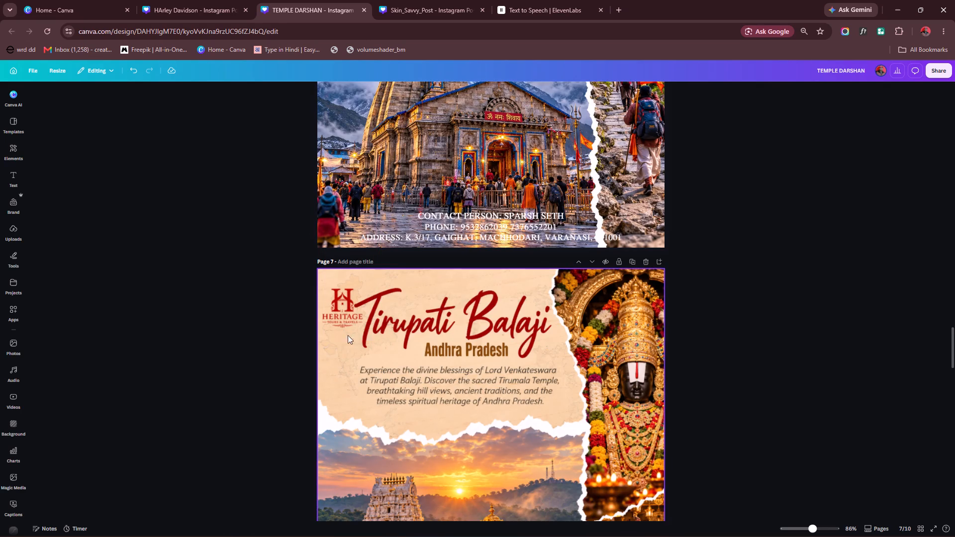
ctrl+scroll(342, 305, up, 4)
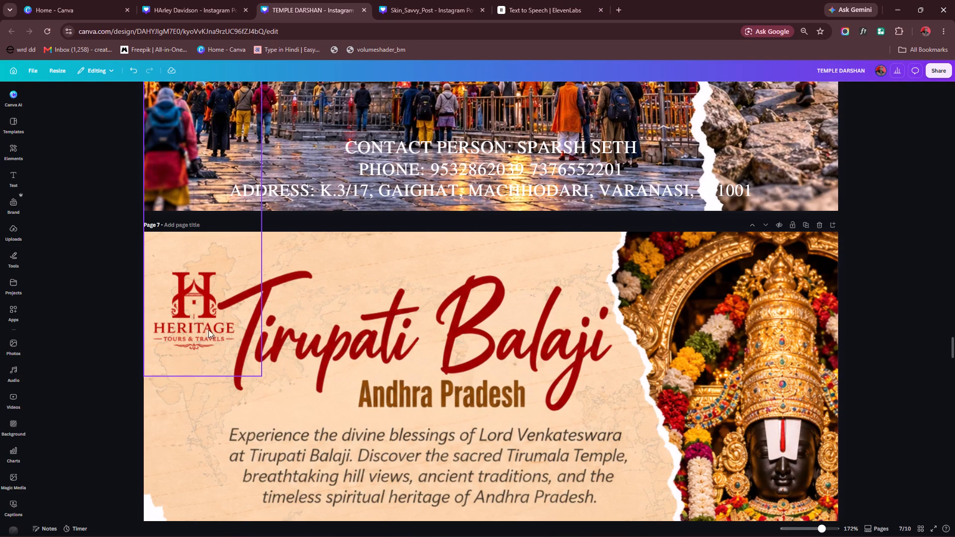
drag(204, 315, 196, 361)
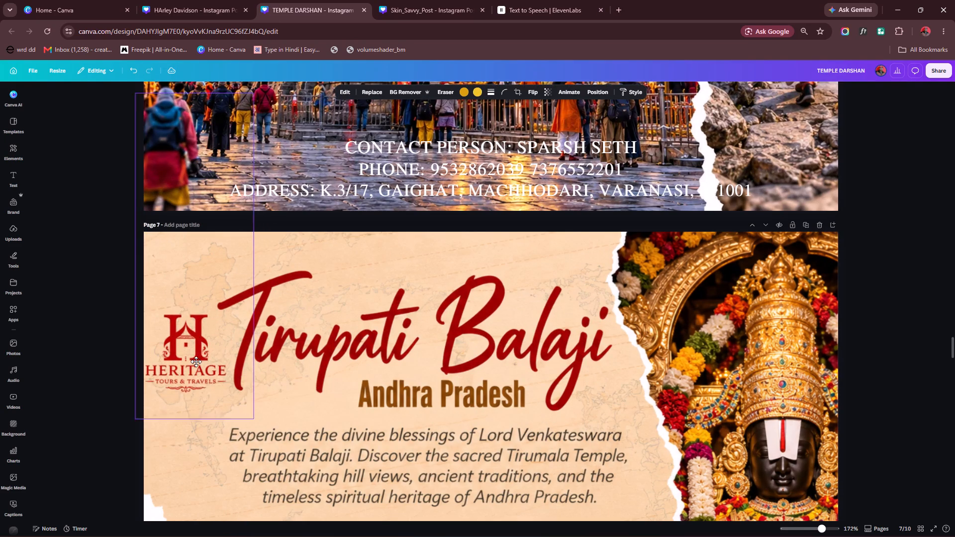
drag(196, 361, 200, 315)
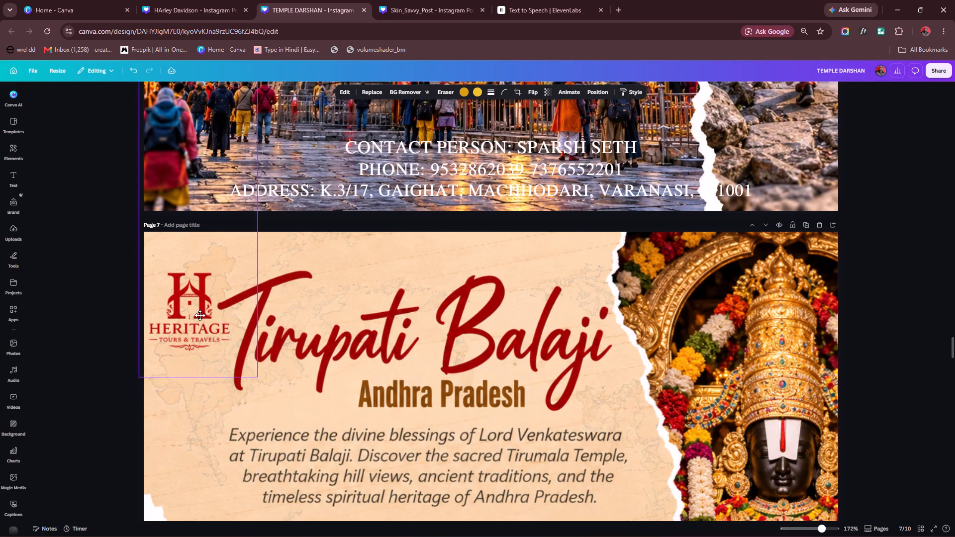
drag(200, 315, 199, 315)
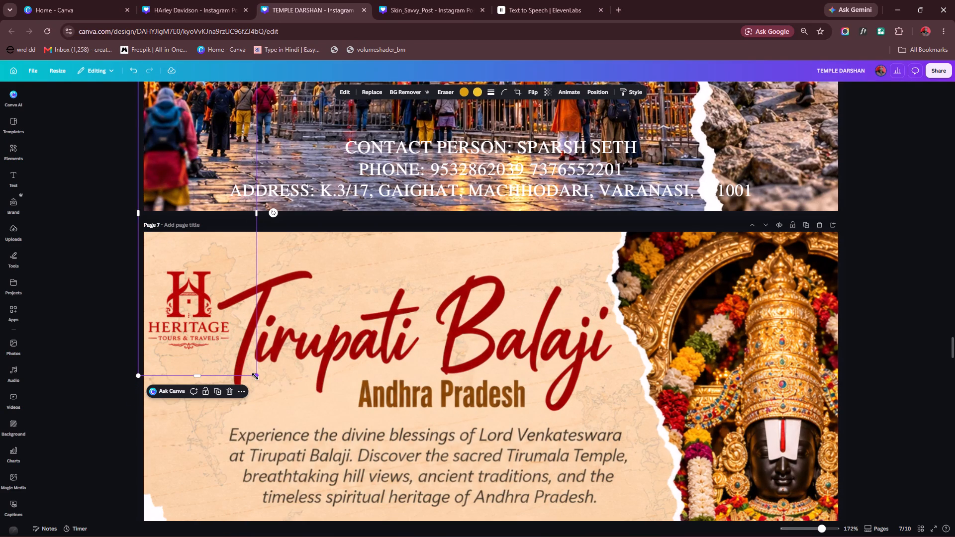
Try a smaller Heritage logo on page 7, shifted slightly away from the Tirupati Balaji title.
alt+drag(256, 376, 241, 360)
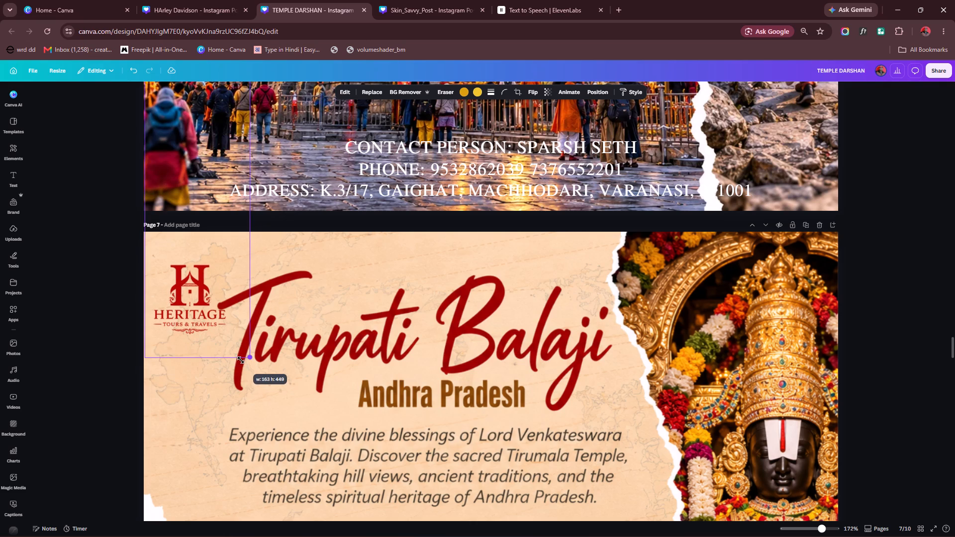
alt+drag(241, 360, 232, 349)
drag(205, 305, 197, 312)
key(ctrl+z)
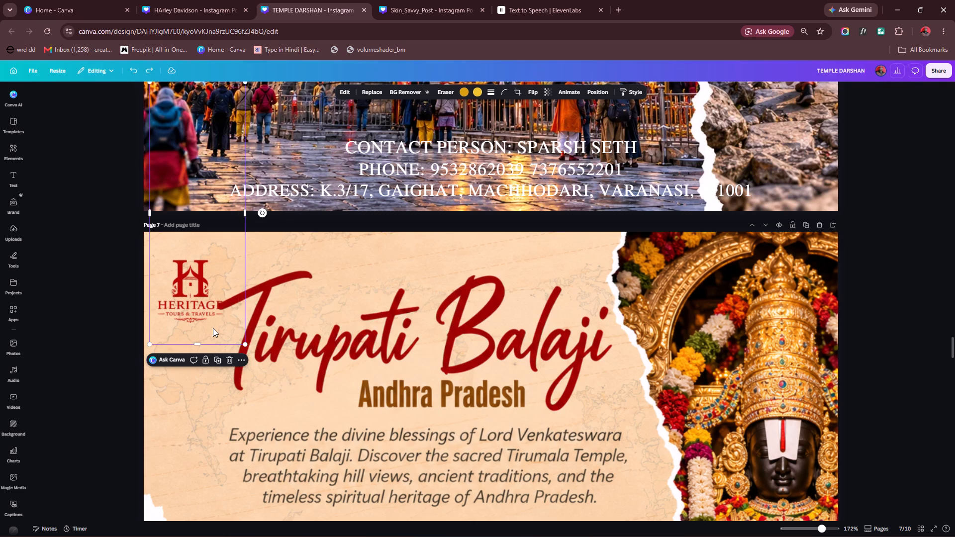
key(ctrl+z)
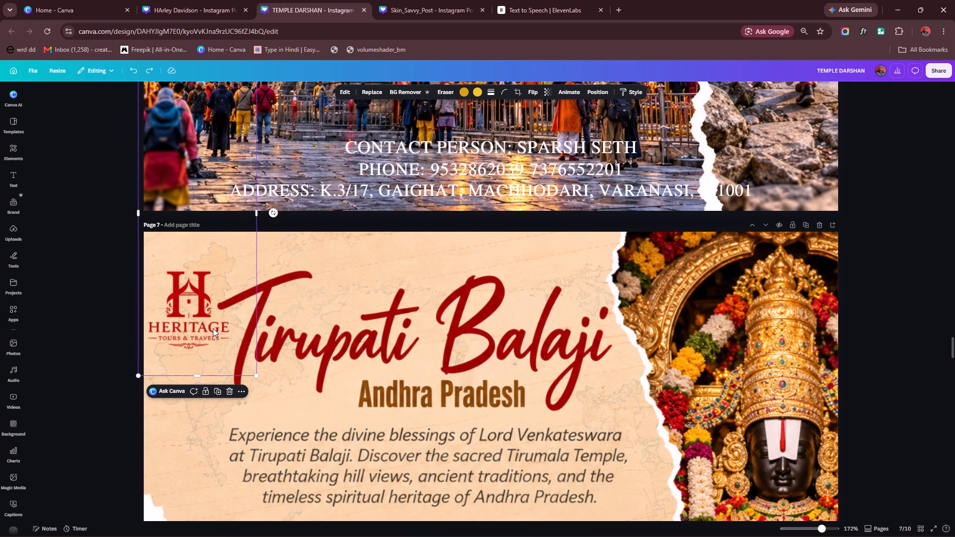
Move the Heritage logo on page 7 slightly higher, keeping it near the page's upper-left corner.
drag(191, 338, 191, 335)
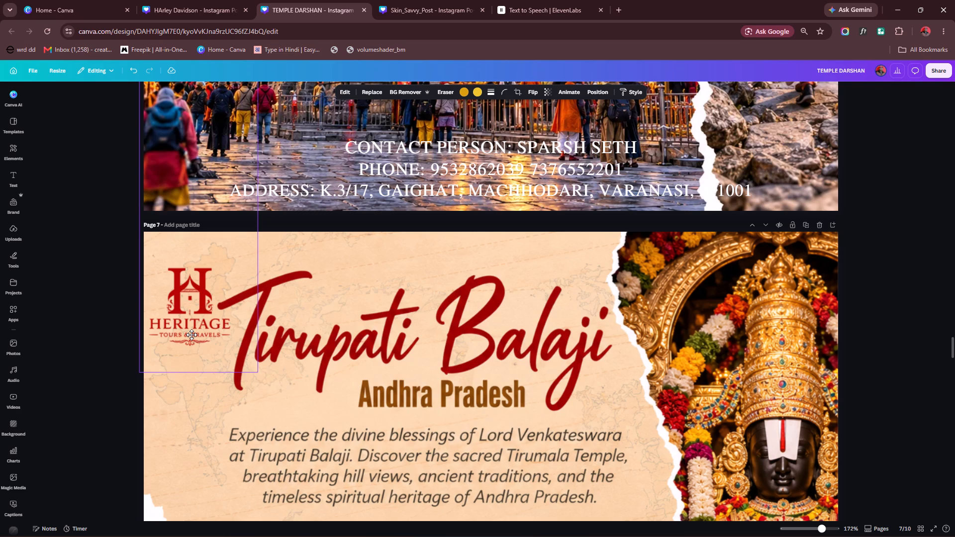
drag(191, 335, 191, 303)
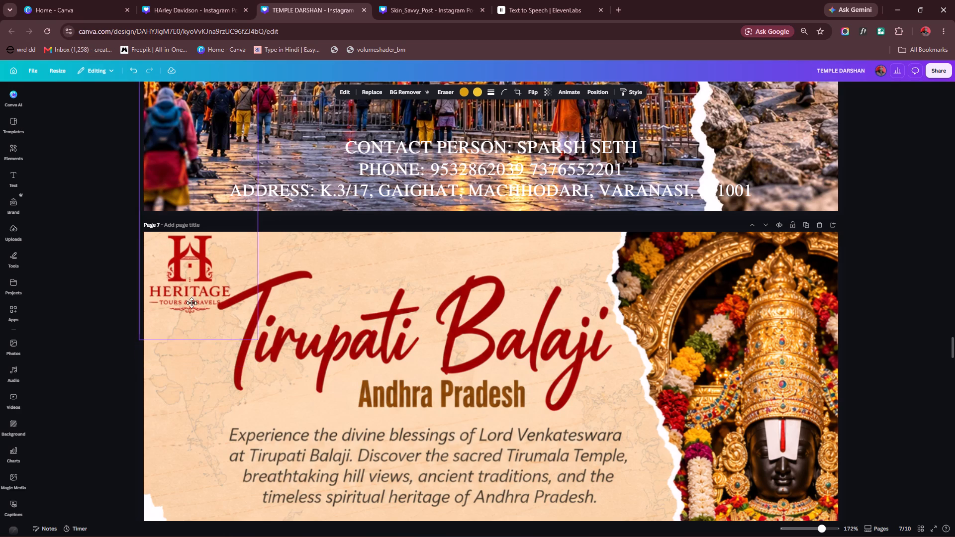
drag(191, 303, 194, 324)
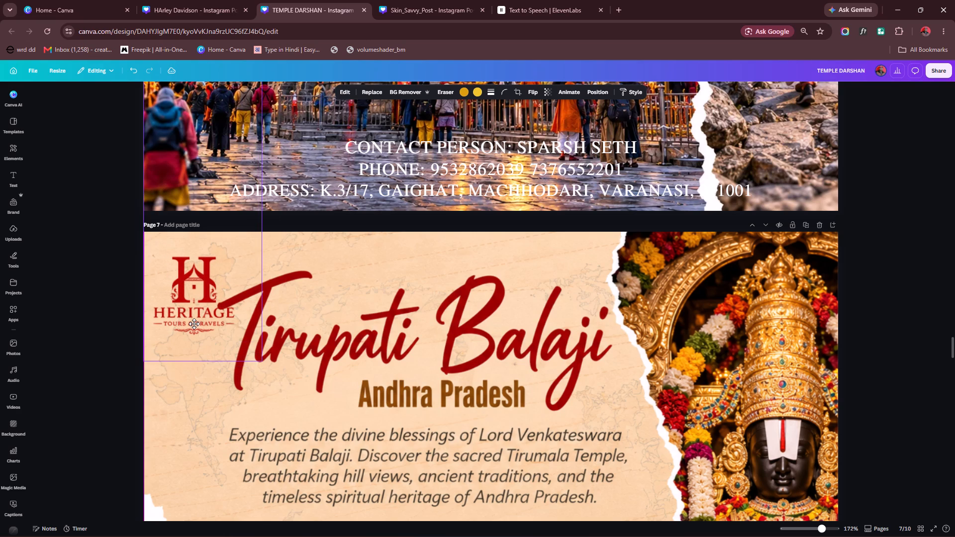
drag(194, 324, 193, 323)
Use Grab Text on page 7's image to extract only the Tirupati Balaji title as editable text.
click(465, 303)
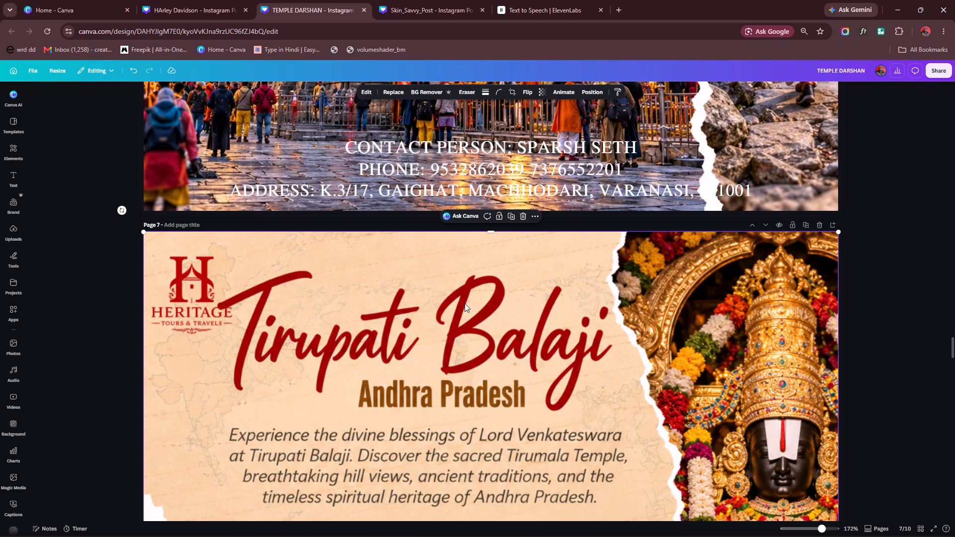
right_click(465, 303)
click(402, 272)
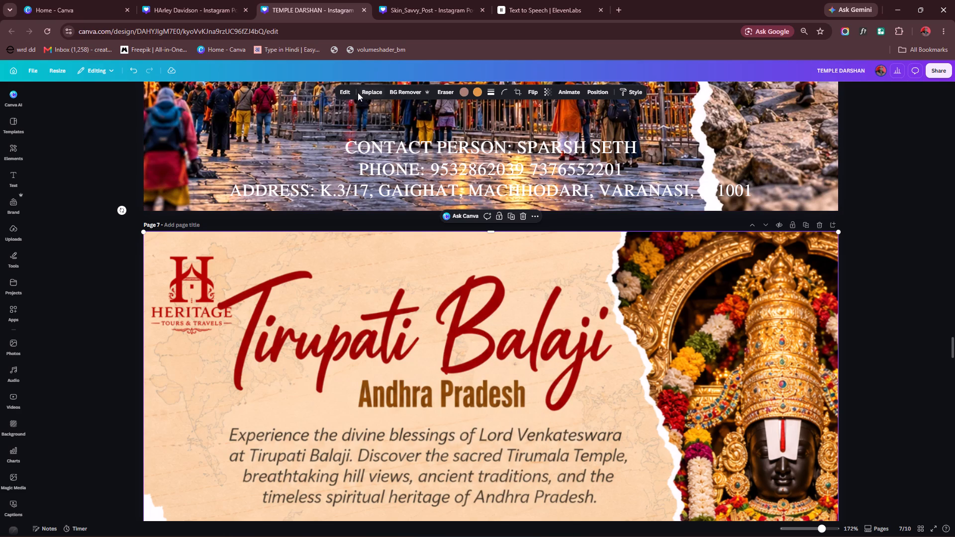
click(347, 93)
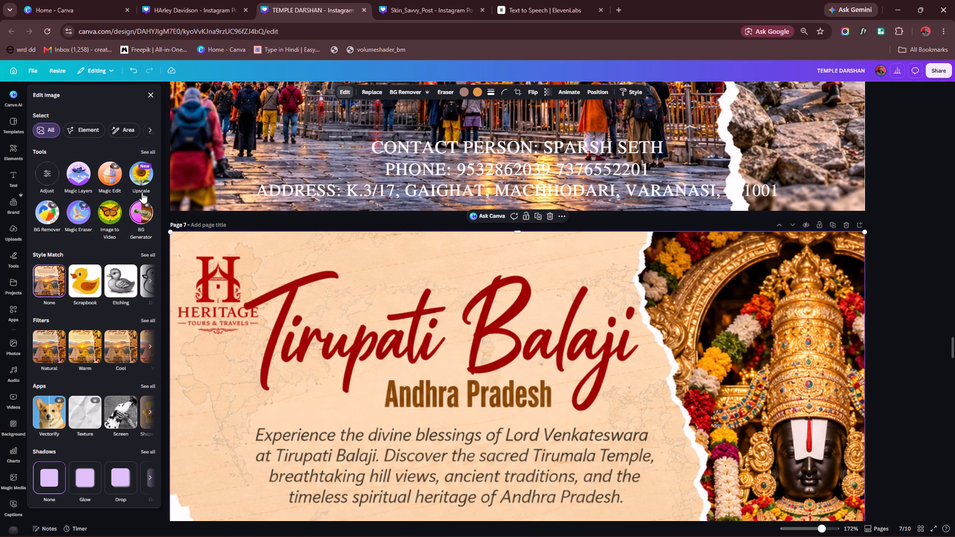
click(148, 154)
click(107, 292)
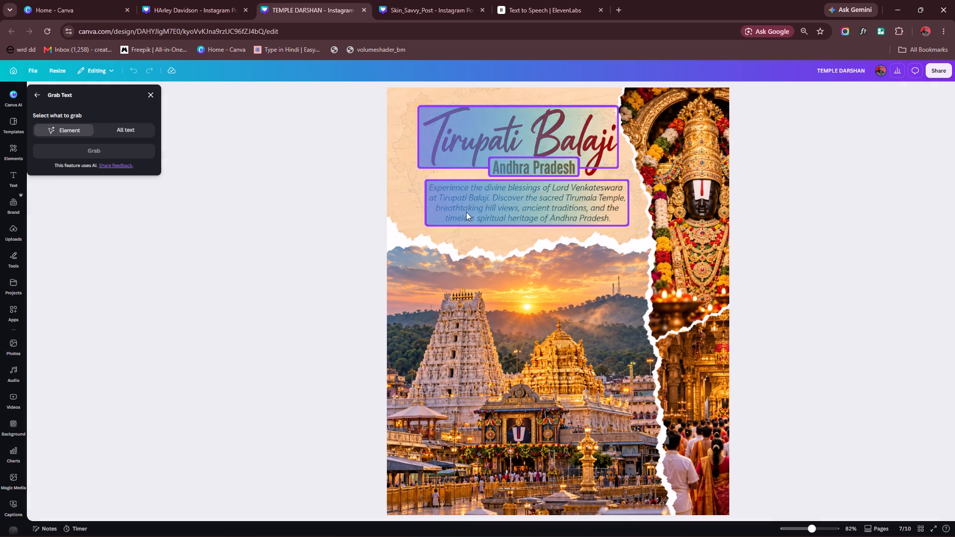
click(451, 150)
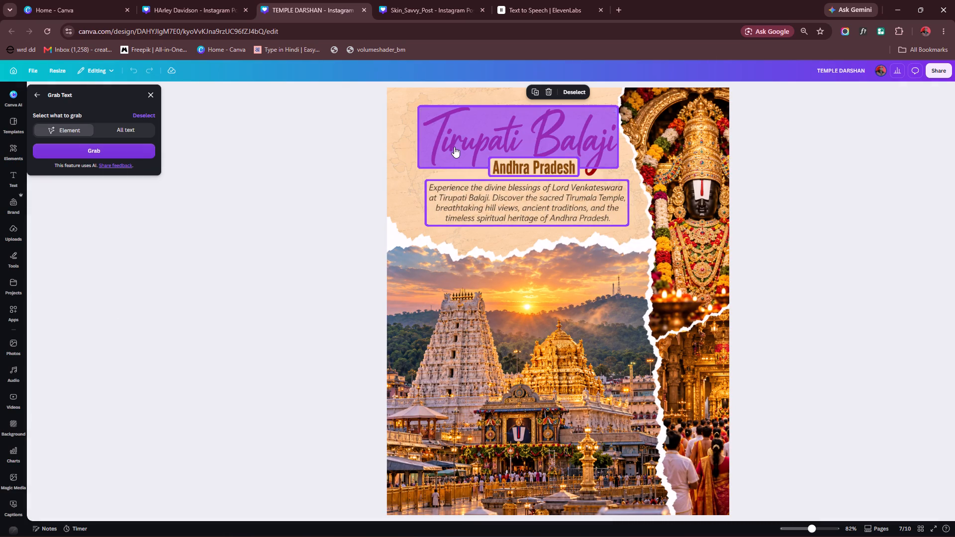
click(109, 154)
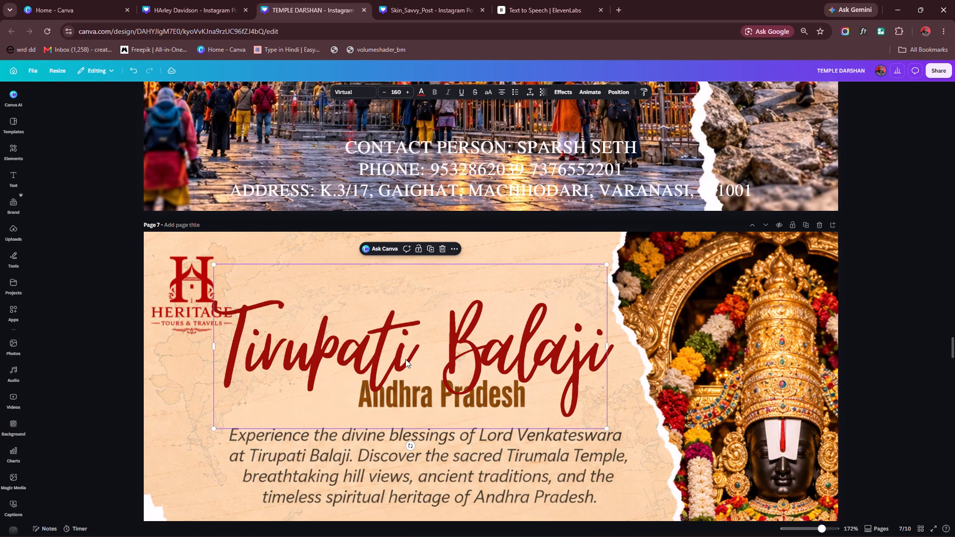
Reduce the Tirupati Balaji title to font size 133 and place it just above Andhra Pradesh, clear of the logo.
drag(405, 361, 414, 346)
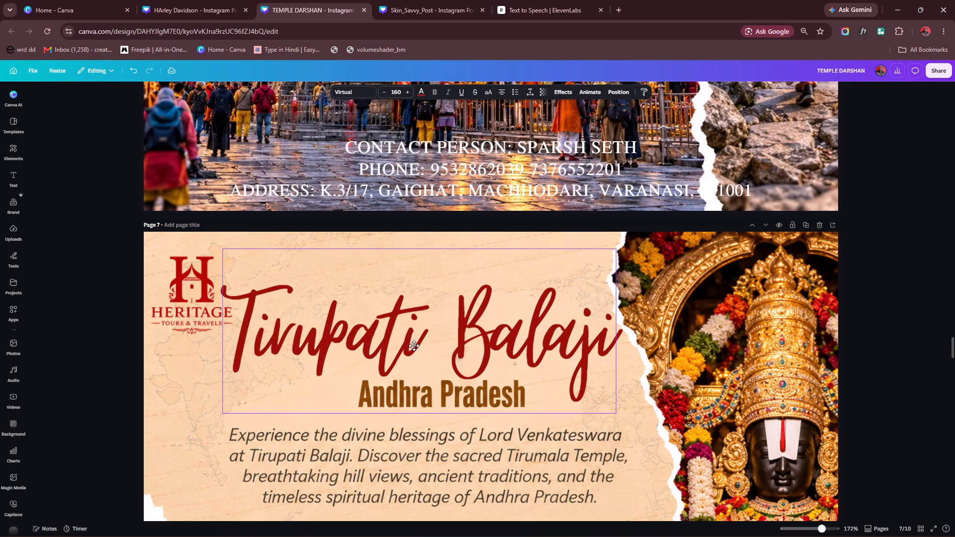
drag(414, 346, 414, 346)
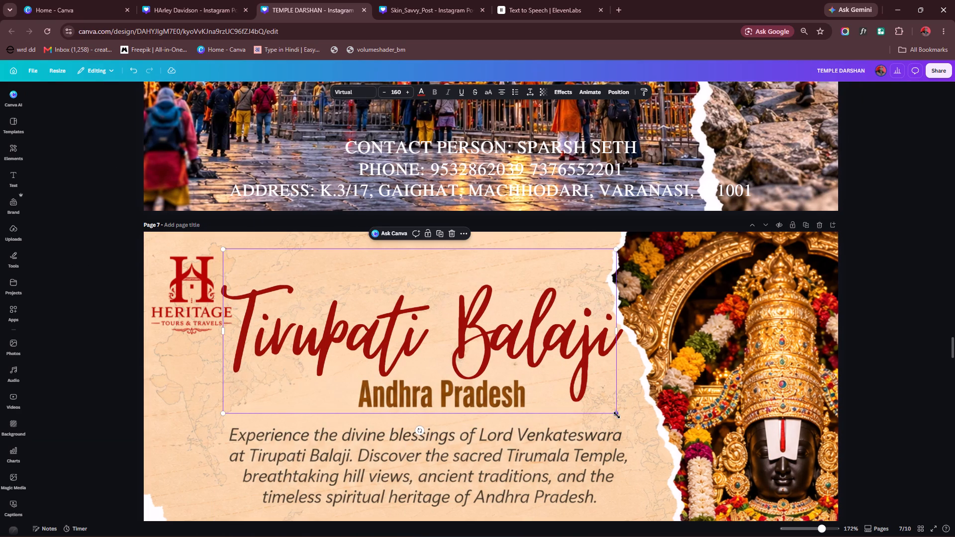
drag(617, 415, 588, 390)
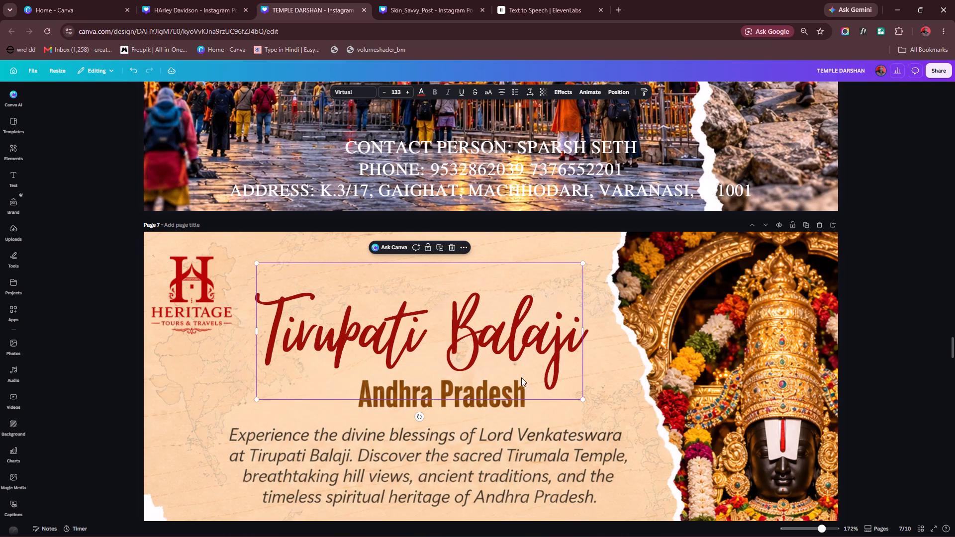
drag(461, 340, 469, 343)
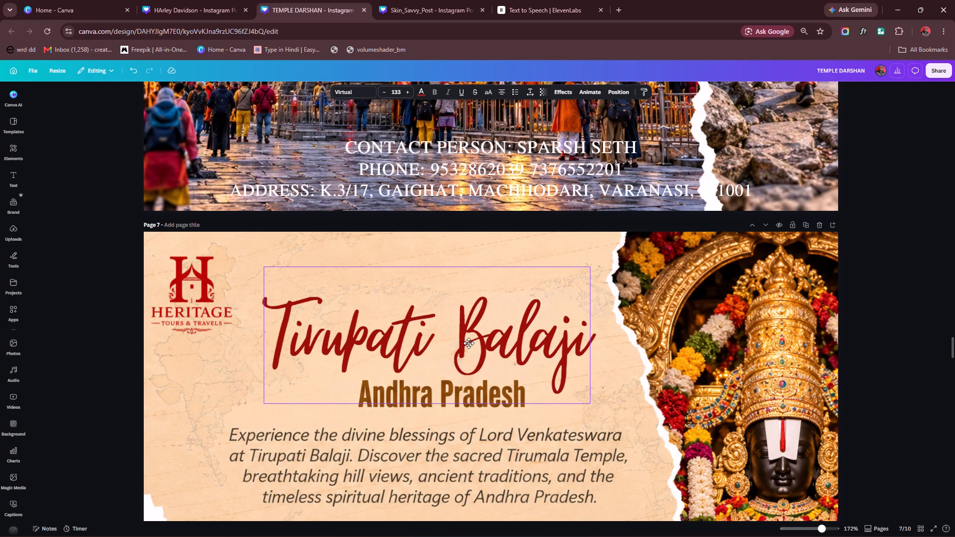
drag(469, 343, 467, 343)
Shift the Heritage logo on page 7 slightly inward from the page's left edge, toward the title.
click(176, 299)
drag(199, 300, 215, 296)
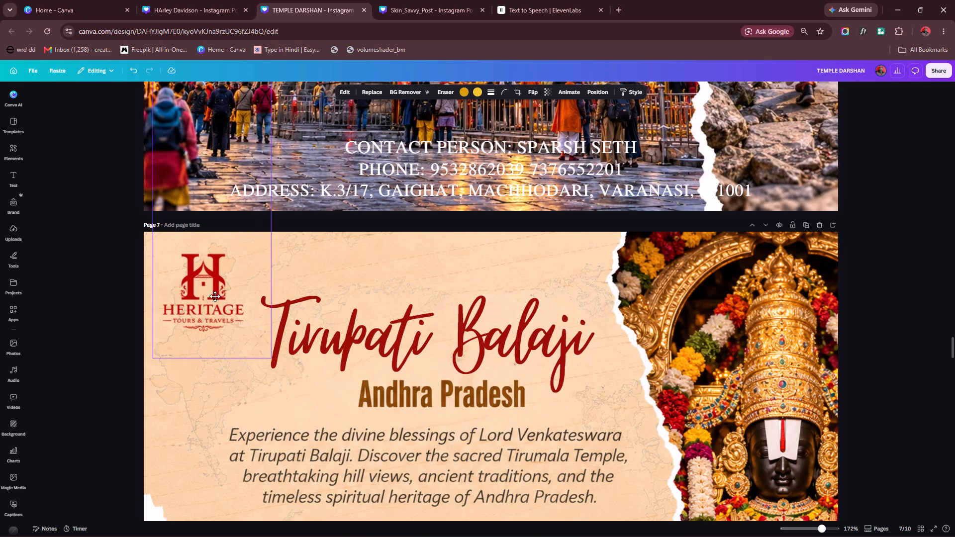
drag(215, 296, 209, 299)
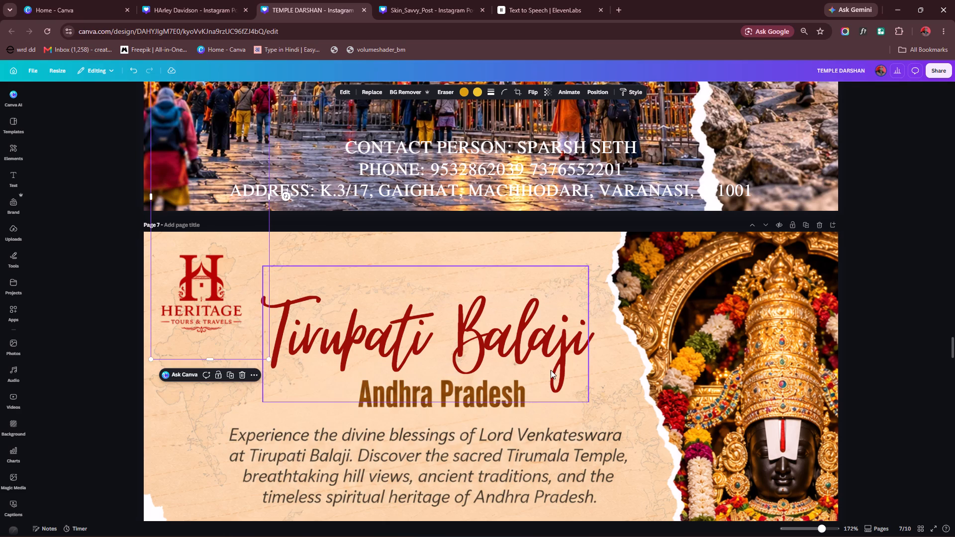
Enlarge the Tirupati Balaji title on page 7 to font size 145.
click(551, 370)
alt+drag(587, 404, 590, 406)
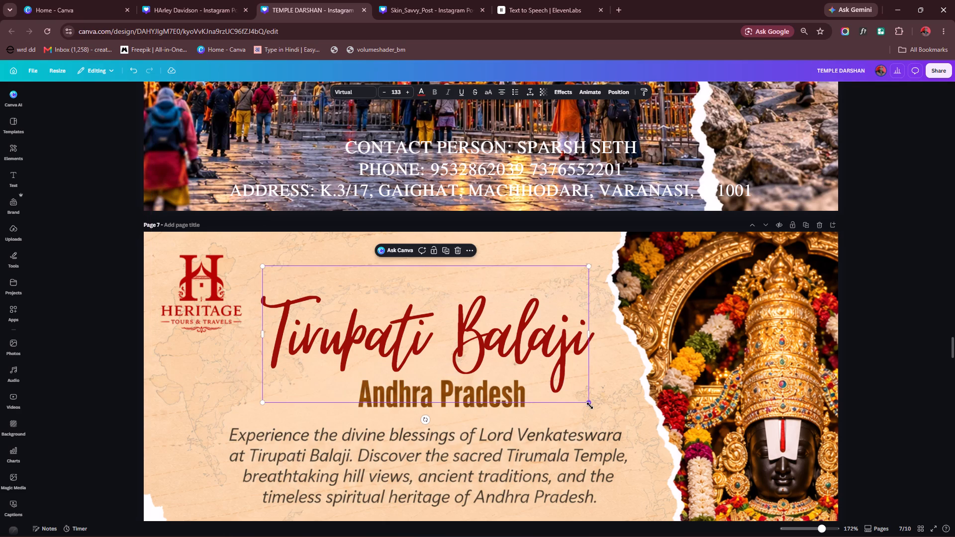
alt+drag(590, 406, 601, 413)
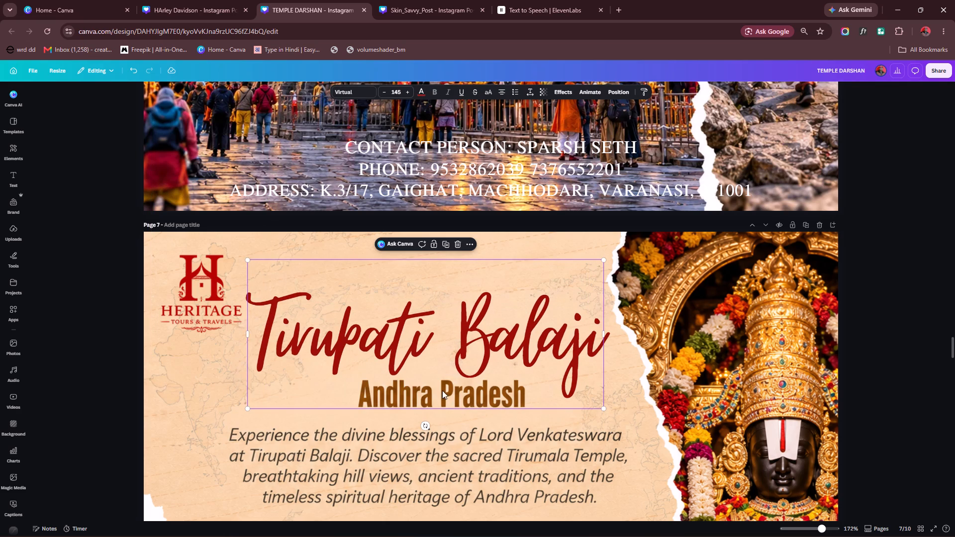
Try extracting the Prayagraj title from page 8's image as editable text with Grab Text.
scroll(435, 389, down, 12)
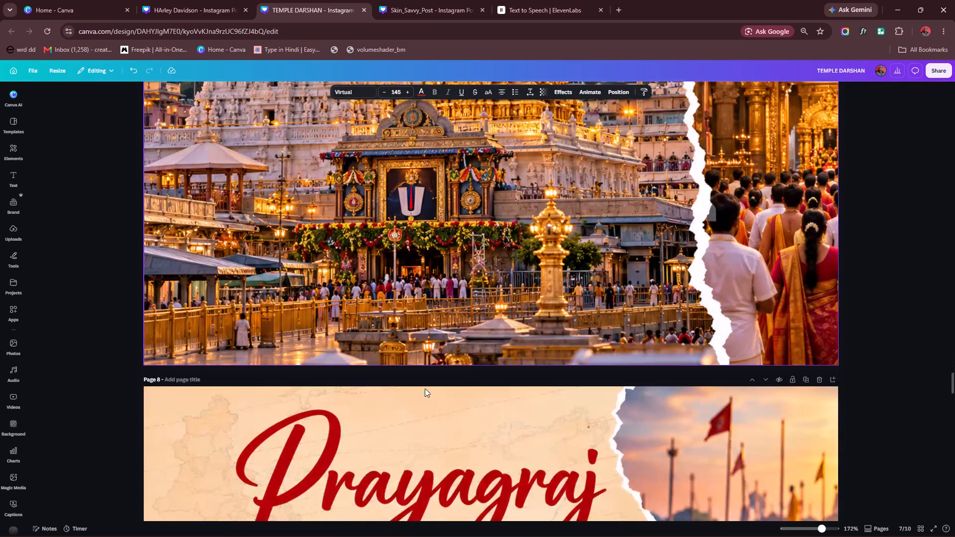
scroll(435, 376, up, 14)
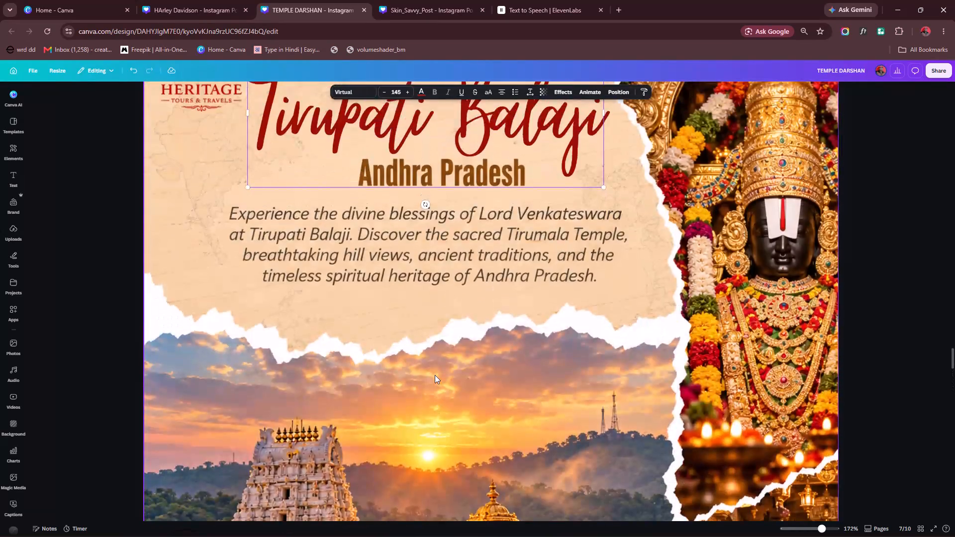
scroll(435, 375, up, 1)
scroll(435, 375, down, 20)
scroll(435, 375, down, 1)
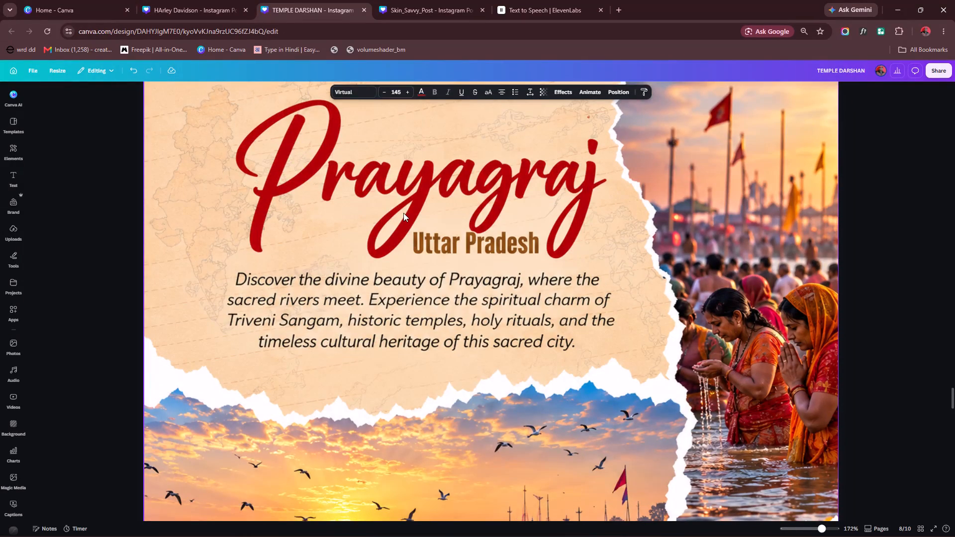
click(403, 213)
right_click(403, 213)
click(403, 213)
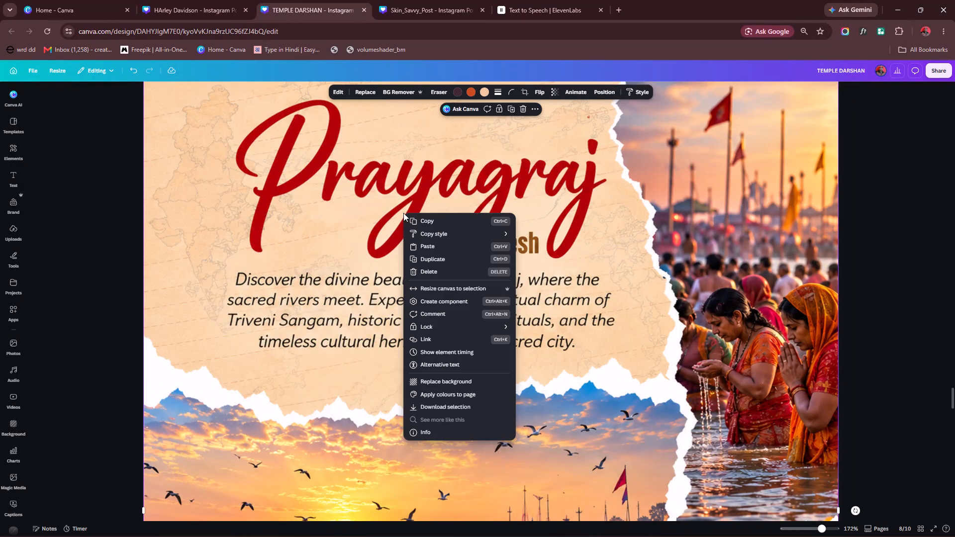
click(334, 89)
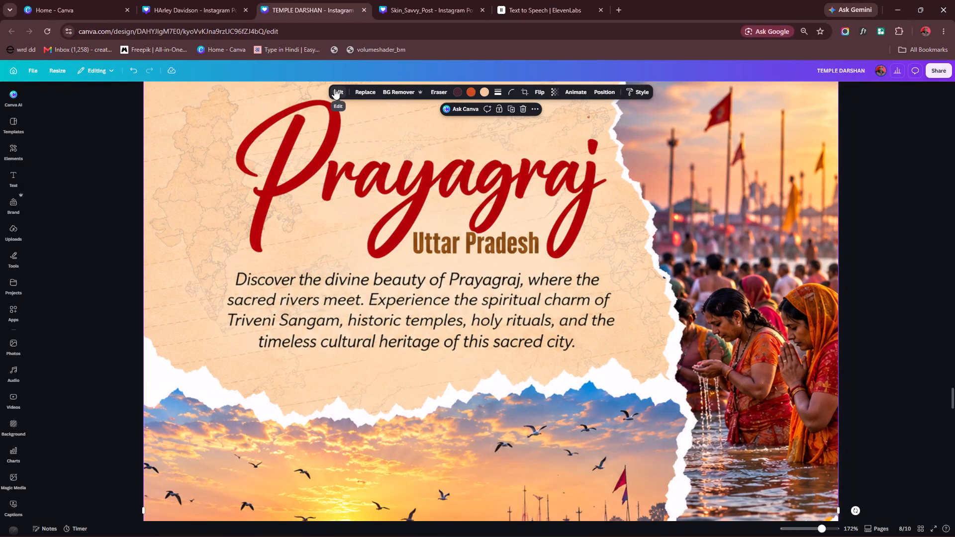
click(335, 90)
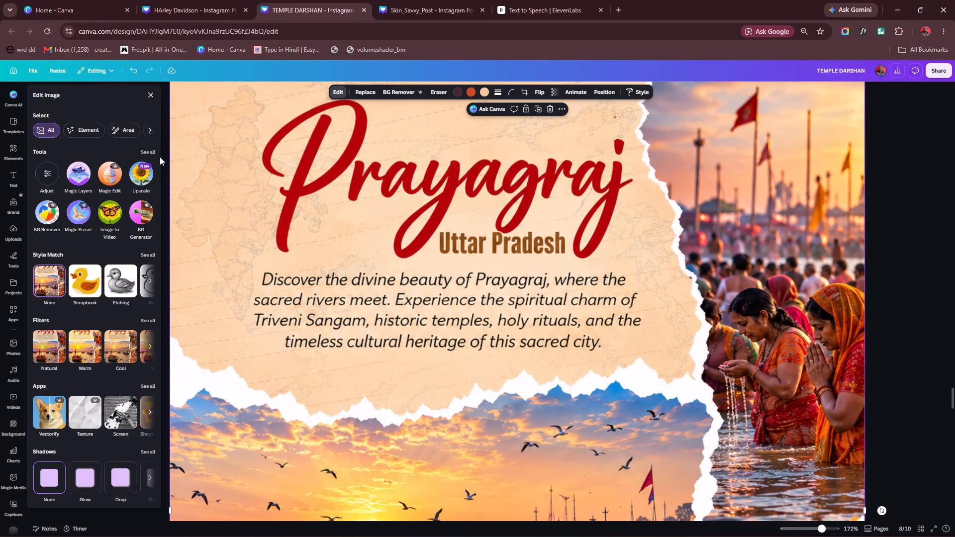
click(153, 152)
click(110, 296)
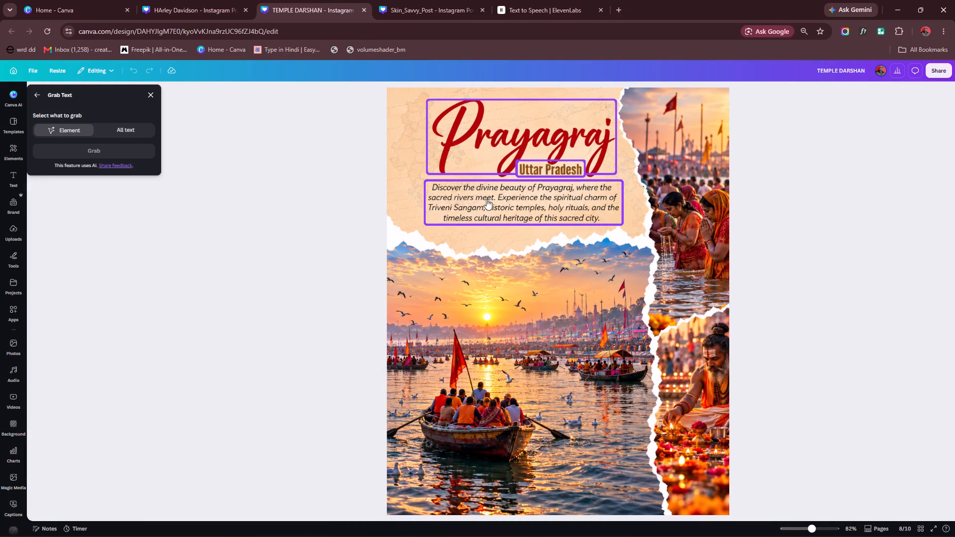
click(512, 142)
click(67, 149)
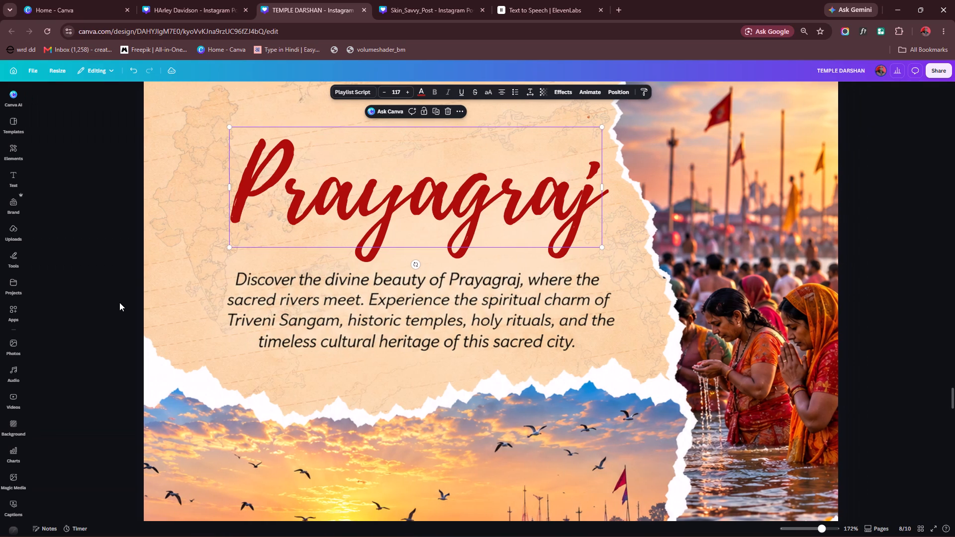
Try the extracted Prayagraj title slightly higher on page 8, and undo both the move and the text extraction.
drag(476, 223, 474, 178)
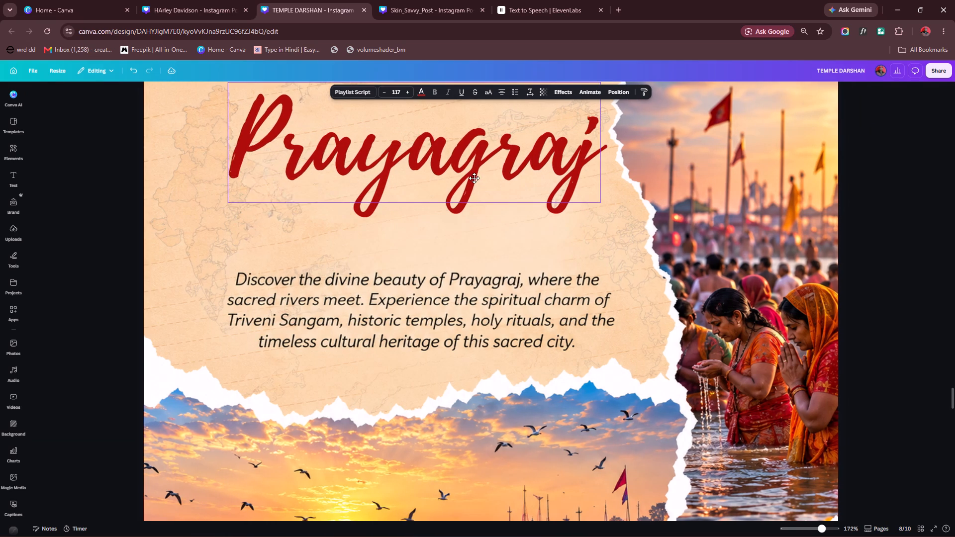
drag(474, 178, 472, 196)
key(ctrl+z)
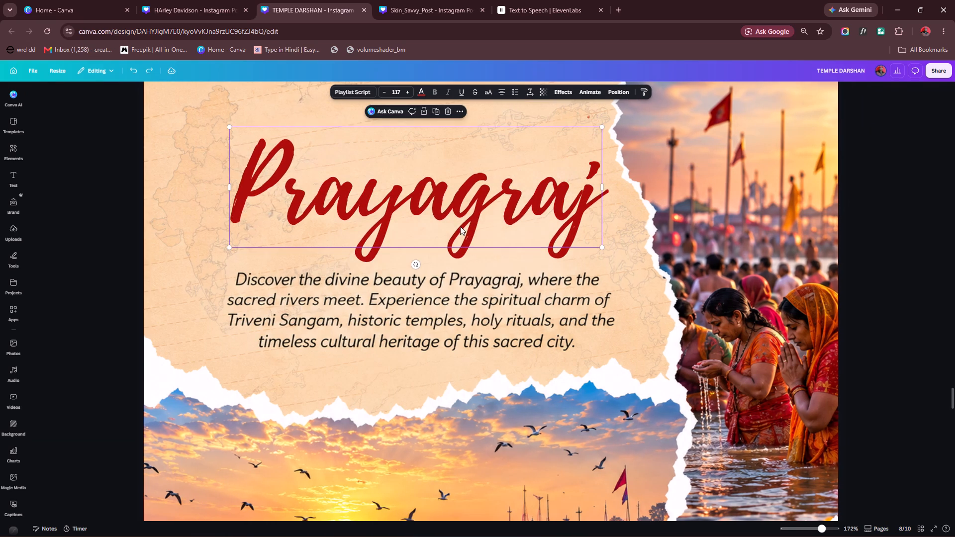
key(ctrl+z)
Enlarge the Tirupati Balaji title on page 7 to font size 152 and nudge it slightly upward.
scroll(294, 296, up, 11)
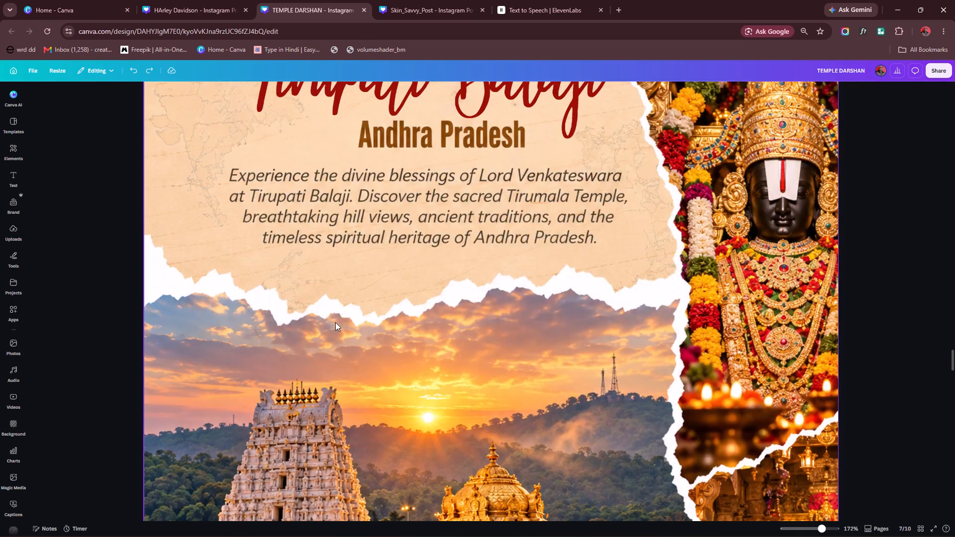
scroll(335, 322, up, 5)
click(476, 338)
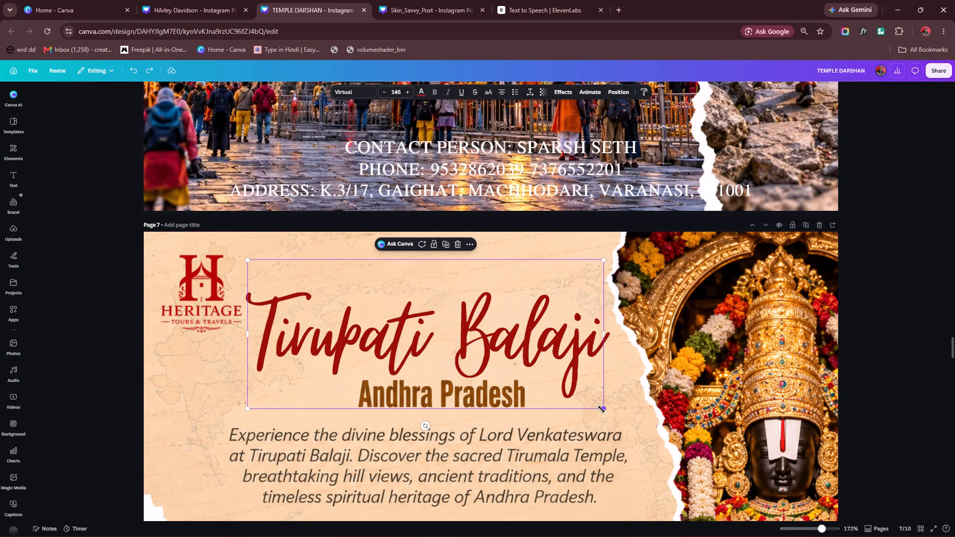
alt+drag(601, 409, 610, 414)
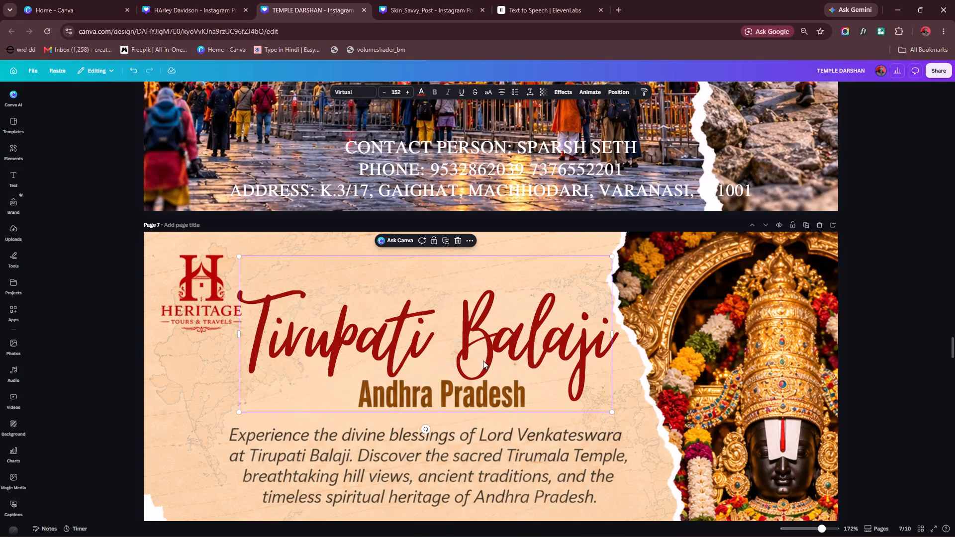
drag(491, 357, 490, 353)
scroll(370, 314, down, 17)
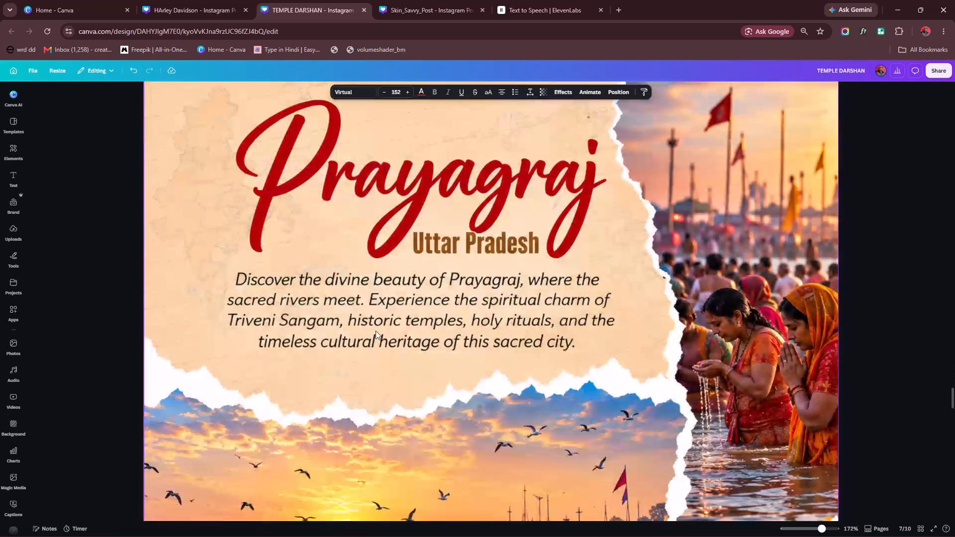
Duplicate the Heritage logo from page 7 and bring the copy to page 8, beside the start of the Prayagraj title.
scroll(295, 324, up, 3)
click(45, 329)
scroll(227, 314, up, 7)
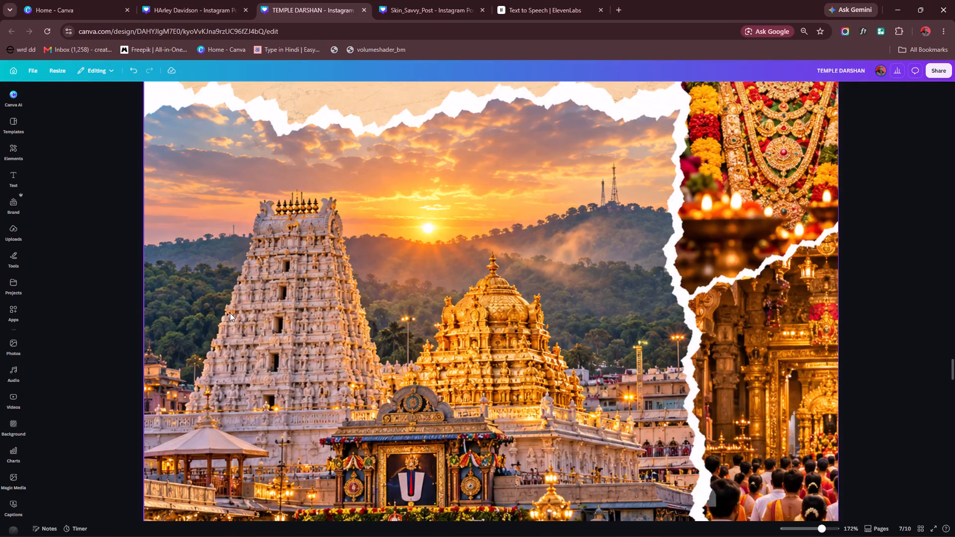
scroll(230, 313, up, 4)
click(207, 116)
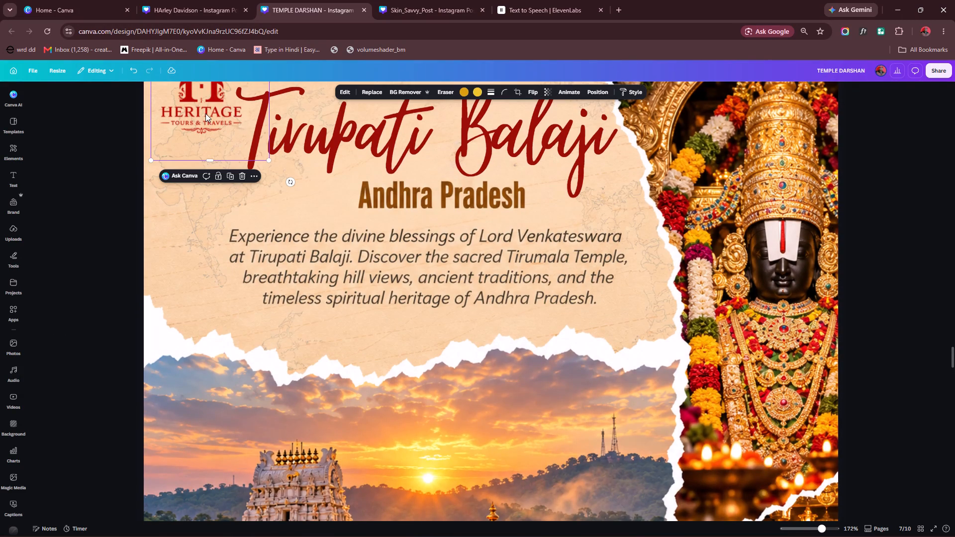
alt+drag(205, 113, 258, 458)
scroll(276, 374, down, 5)
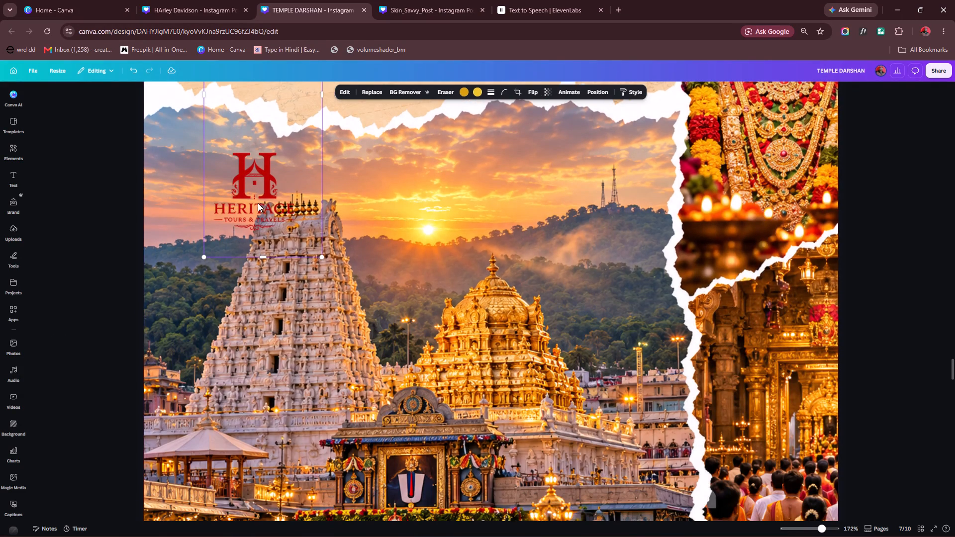
drag(257, 198, 297, 479)
scroll(318, 392, down, 6)
drag(292, 172, 209, 520)
scroll(247, 448, down, 6)
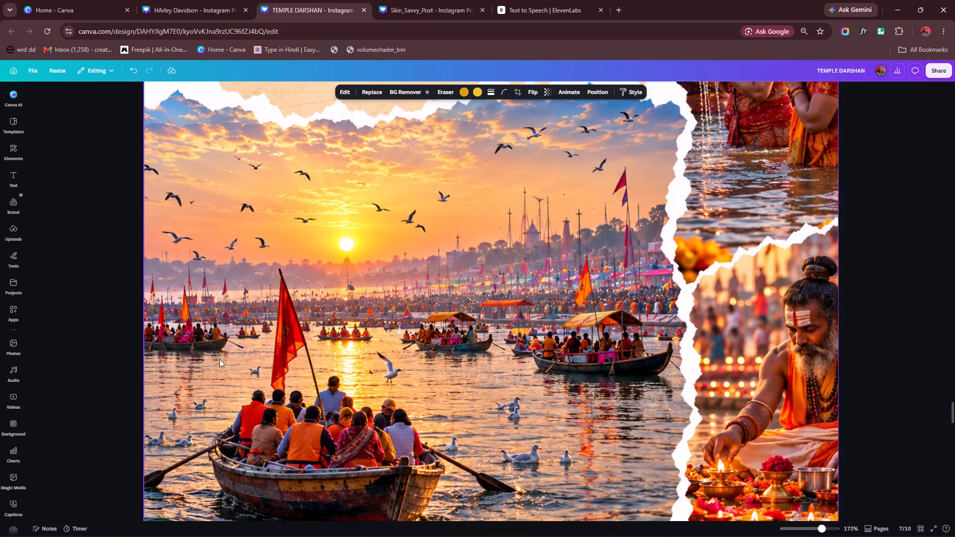
scroll(220, 279, up, 4)
drag(212, 285, 229, 492)
drag(227, 505, 227, 505)
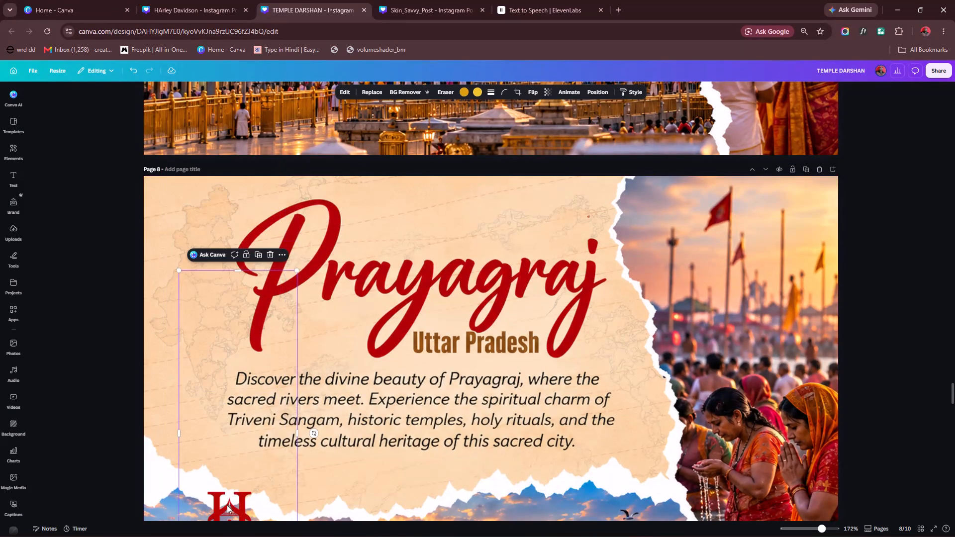
drag(227, 505, 193, 237)
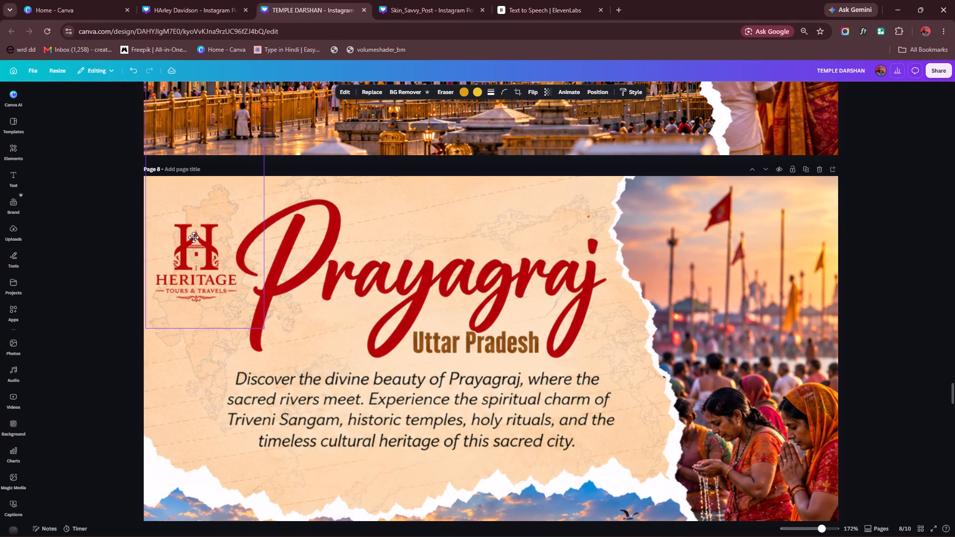
Fine-tune the Heritage logo's position on page 8 so it sits clear of the Prayagraj title's first letter.
drag(193, 237, 187, 232)
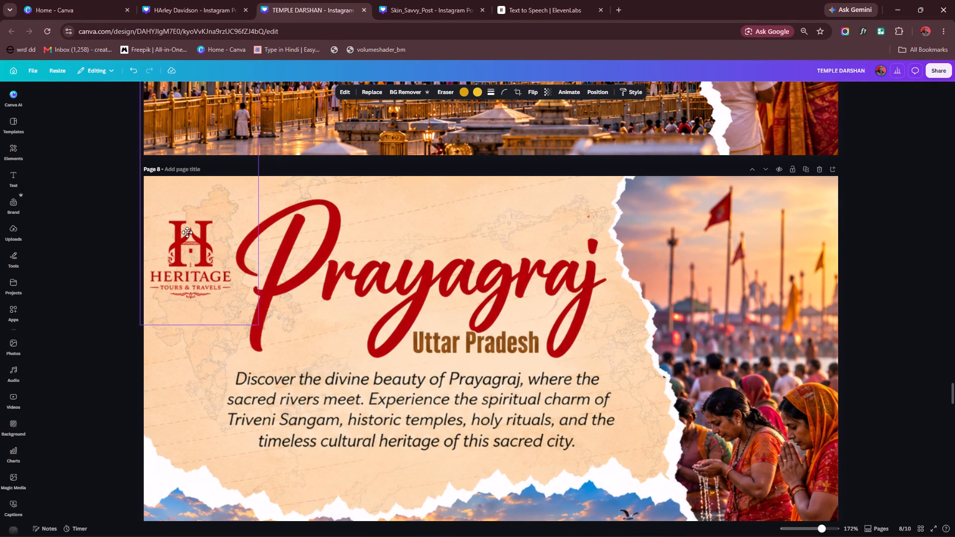
drag(187, 232, 190, 229)
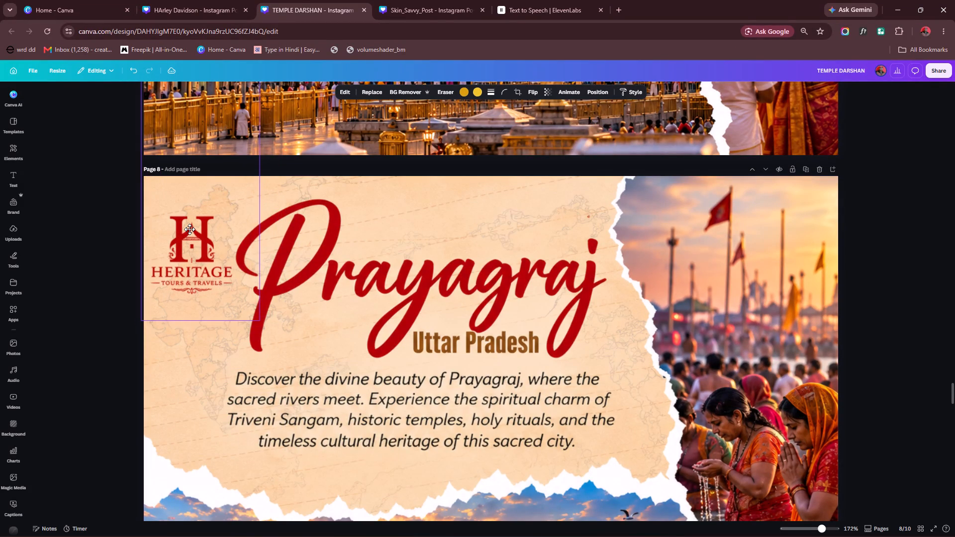
drag(190, 229, 190, 230)
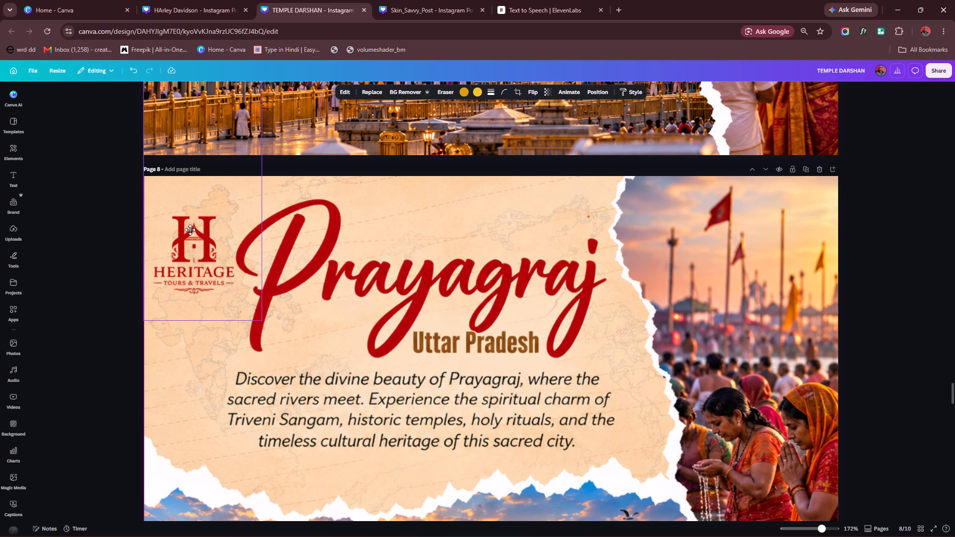
drag(190, 230, 190, 232)
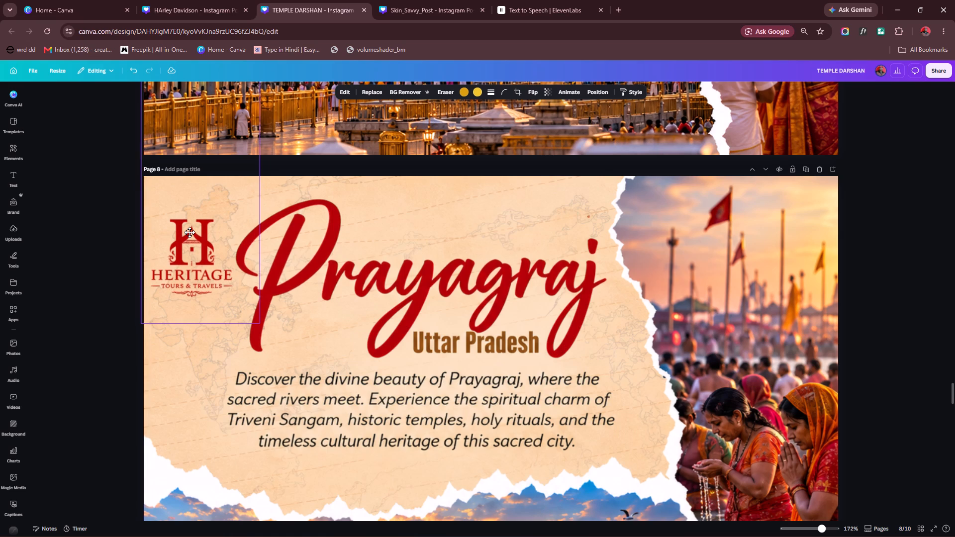
drag(190, 232, 191, 232)
click(87, 268)
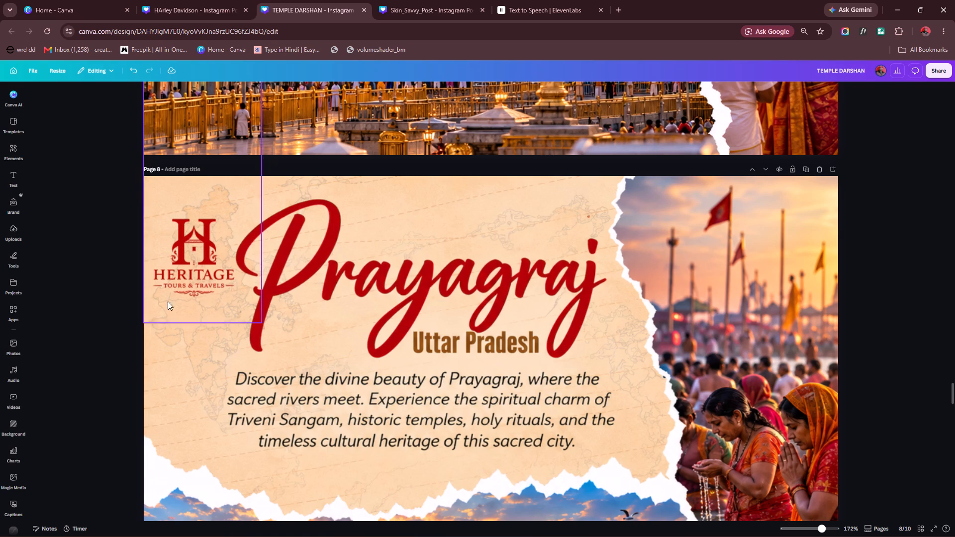
Review the logo and contact details placement on pages 5 to 7.
scroll(375, 328, up, 5)
scroll(491, 348, up, 5)
scroll(423, 303, up, 5)
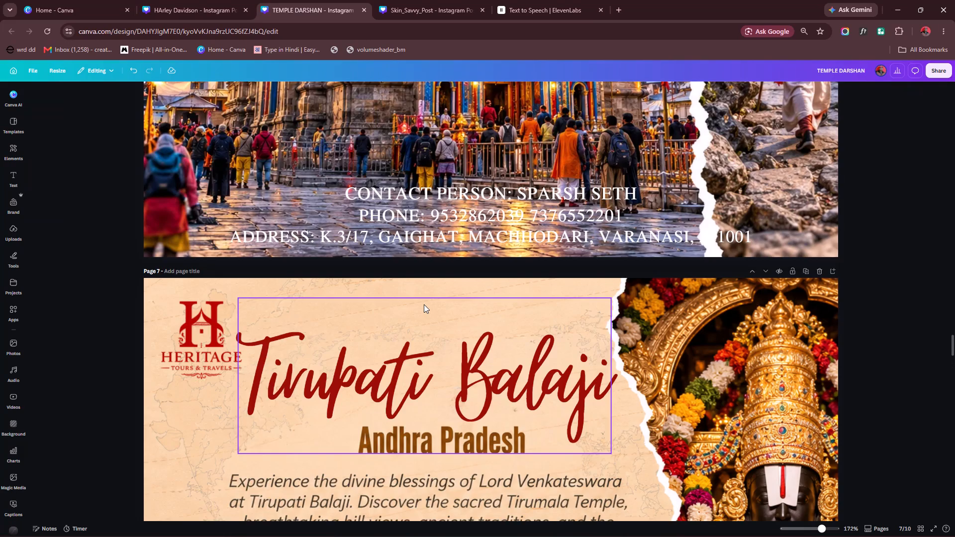
scroll(424, 304, up, 17)
scroll(425, 305, up, 4)
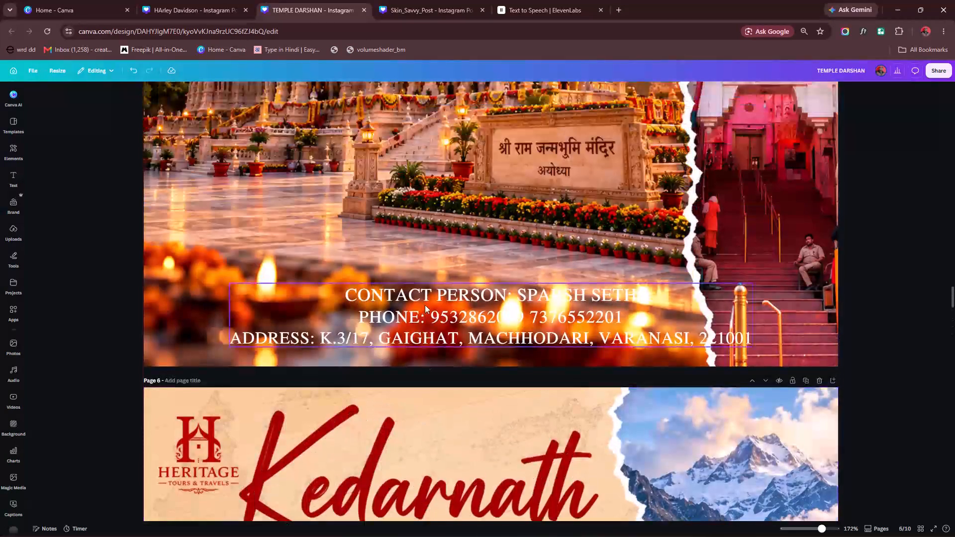
scroll(425, 305, up, 8)
scroll(425, 305, down, 13)
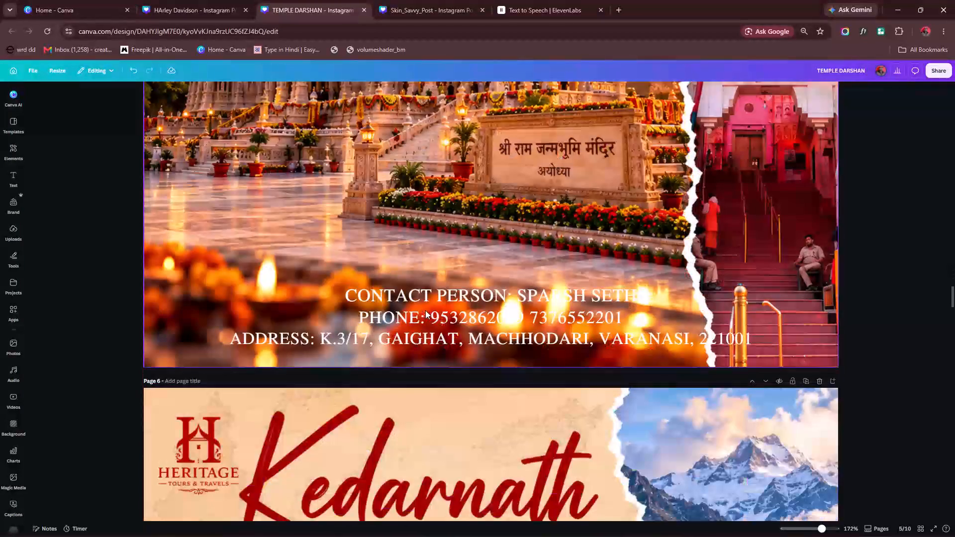
scroll(455, 311, down, 4)
scroll(456, 293, up, 5)
Duplicate the three-line contact details text from page 6 and place the copy near the bottom of page 7.
scroll(457, 294, down, 13)
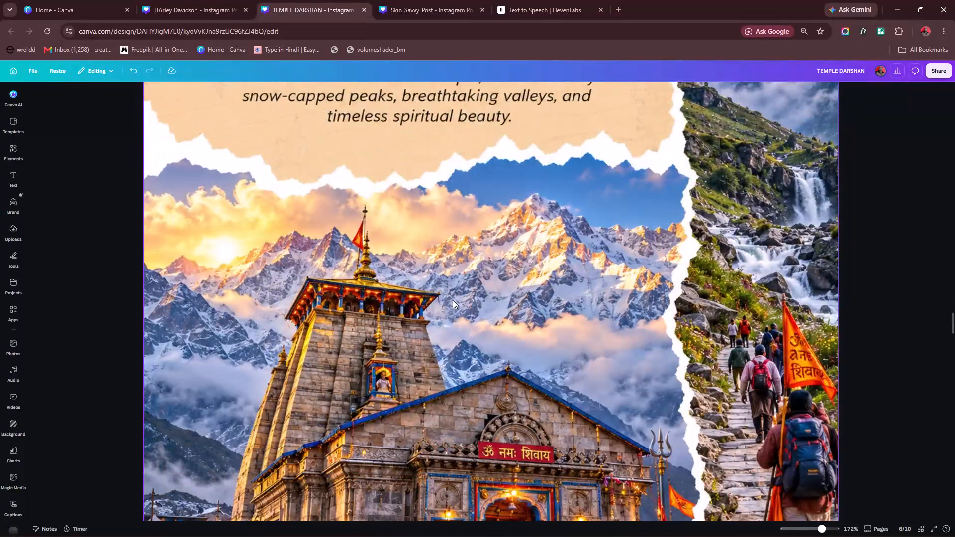
scroll(453, 300, down, 4)
click(469, 226)
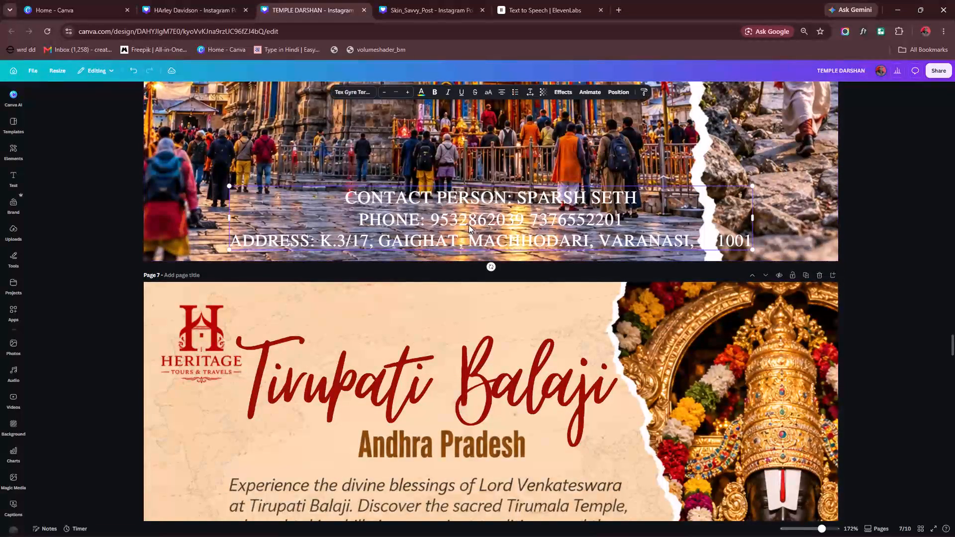
alt+drag(469, 224, 507, 462)
scroll(490, 418, down, 6)
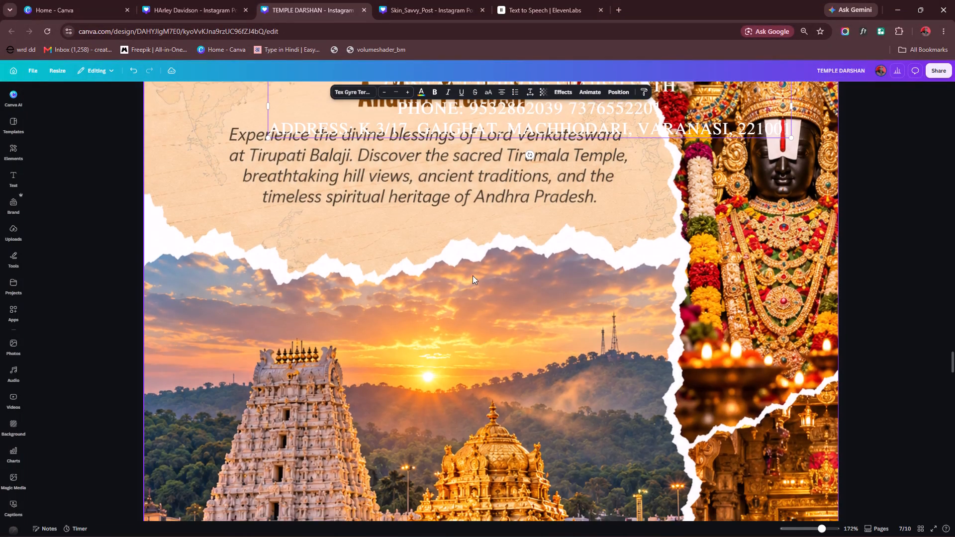
scroll(472, 276, up, 2)
drag(517, 208, 548, 481)
scroll(431, 349, down, 6)
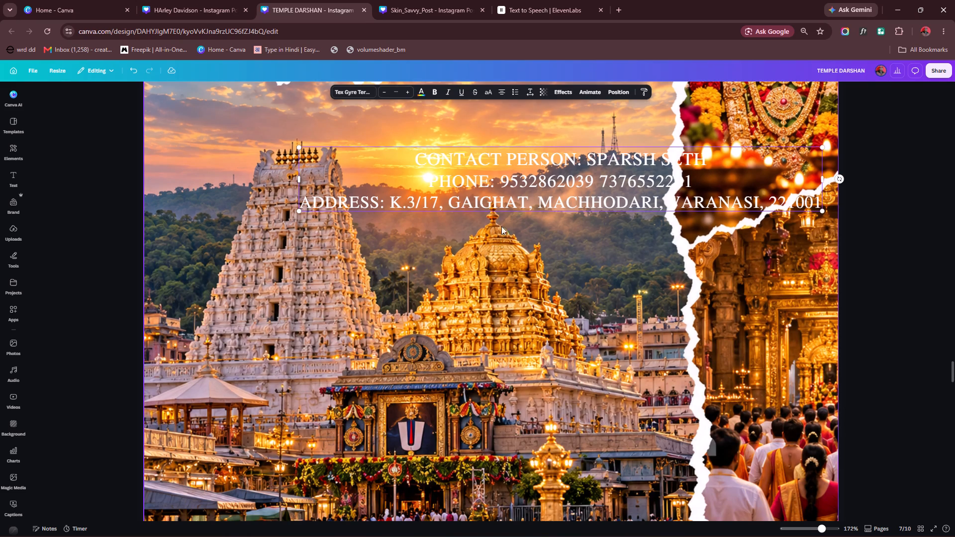
drag(522, 181, 437, 485)
scroll(443, 393, down, 6)
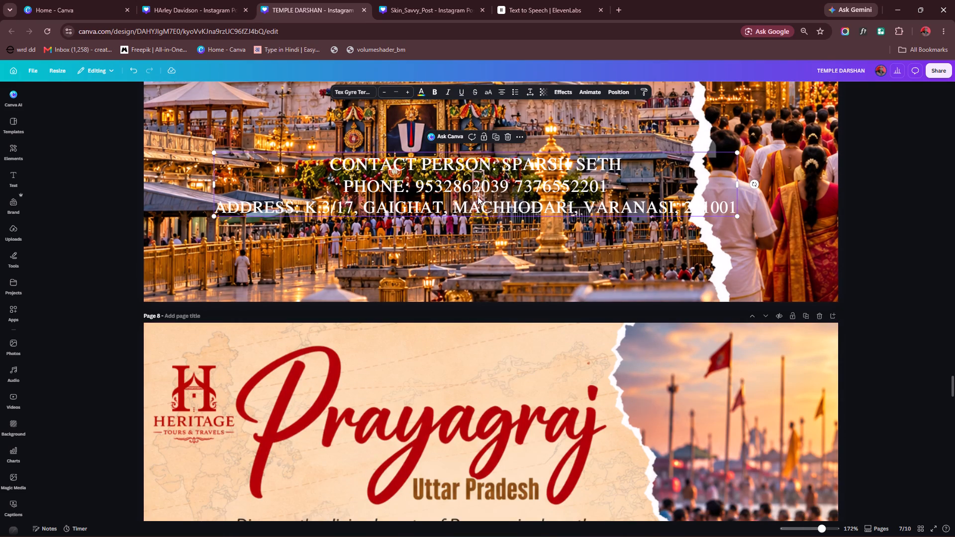
drag(477, 196, 467, 266)
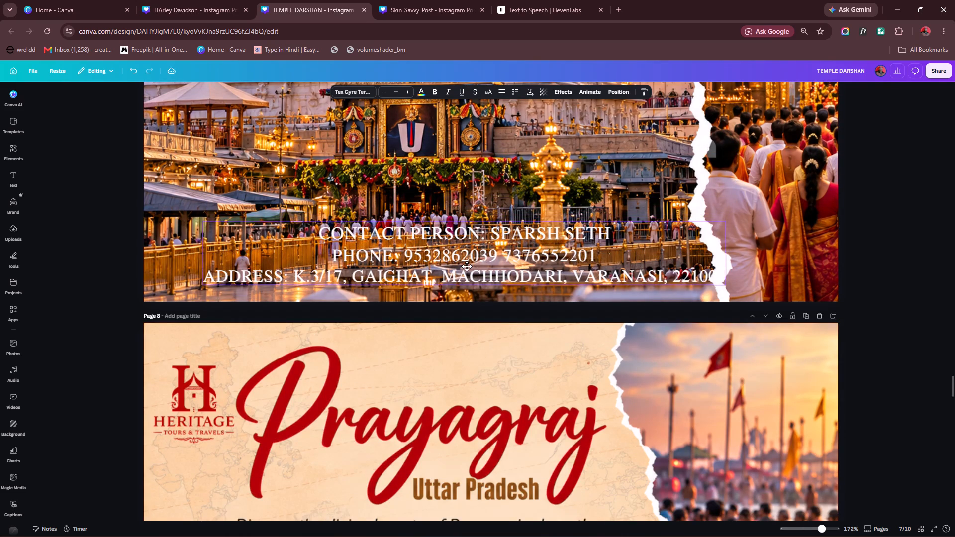
drag(467, 266, 468, 267)
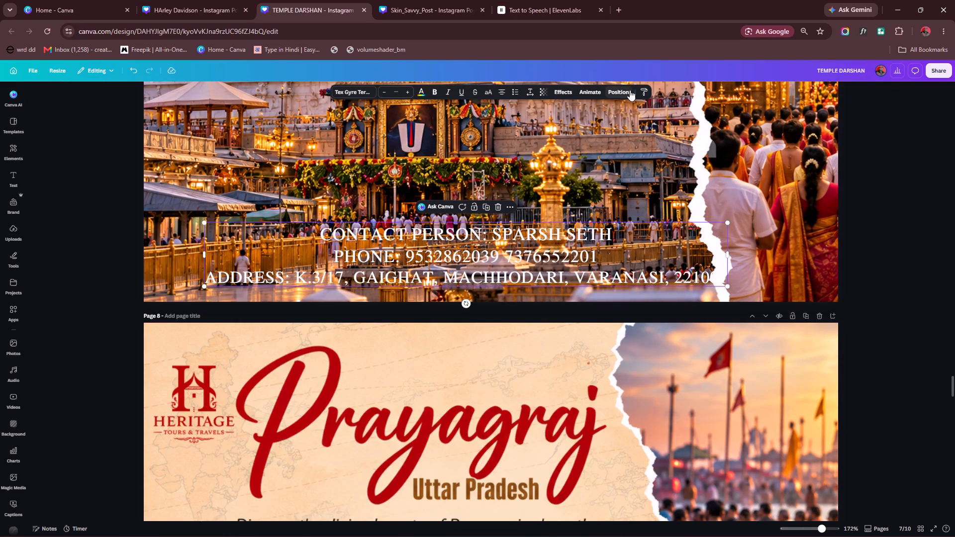
Centre the contact details text horizontally on page 7.
click(624, 90)
click(119, 202)
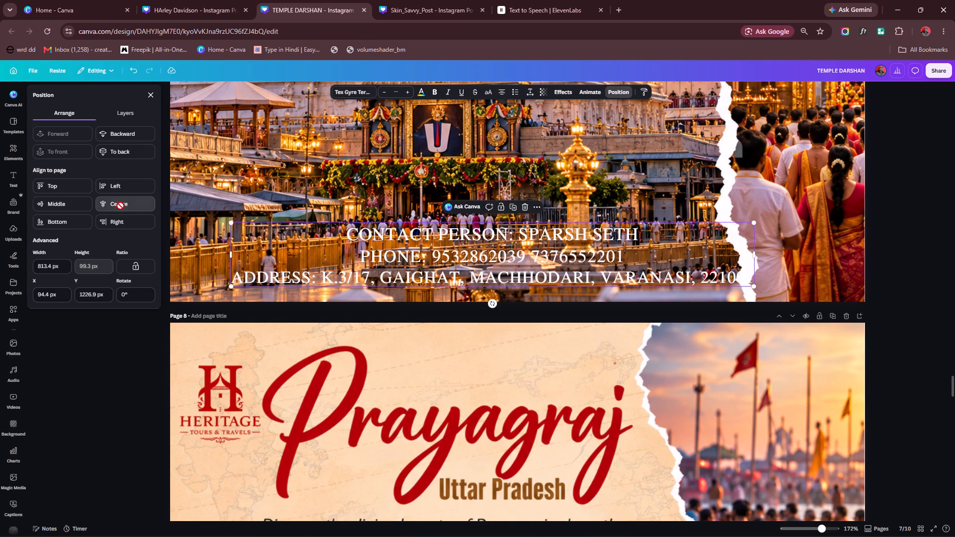
click(49, 416)
click(530, 235)
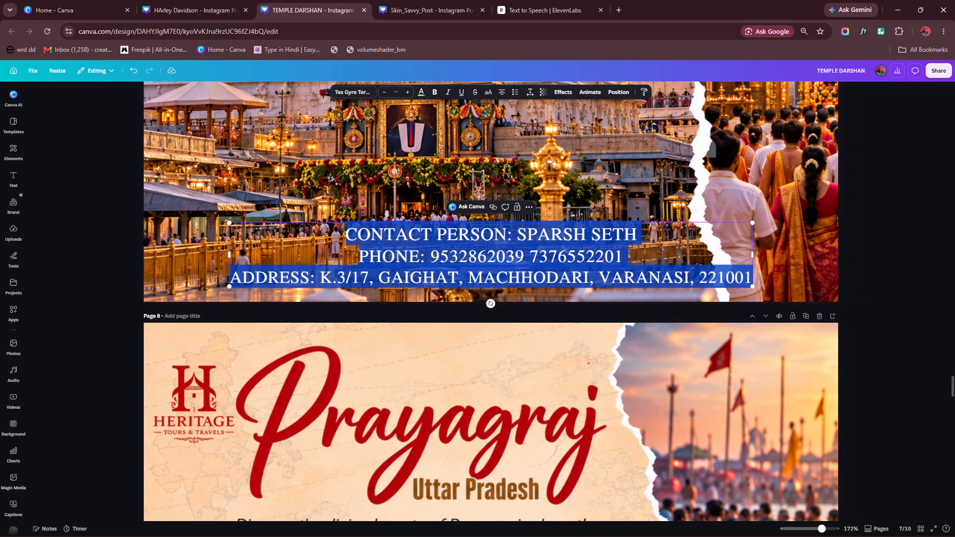
click(92, 271)
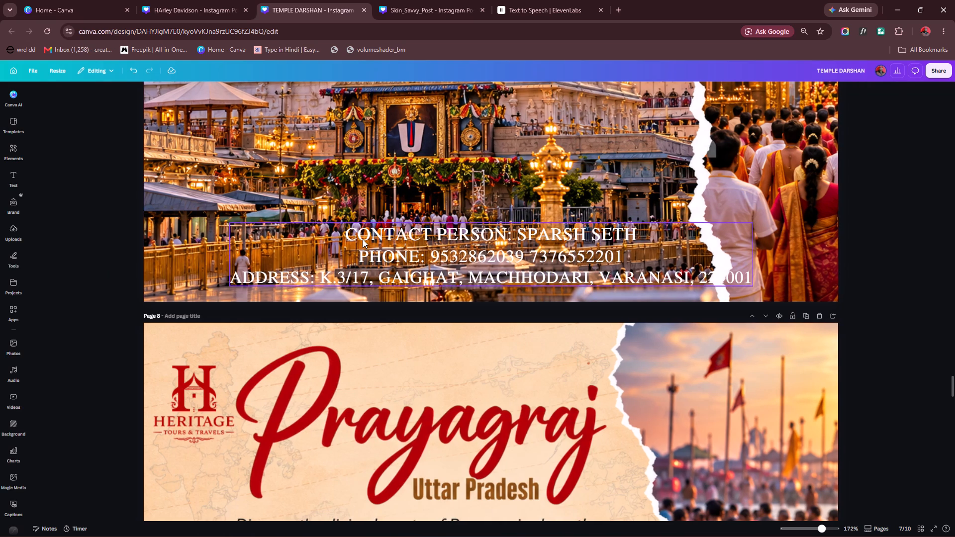
Duplicate the contact details from page 7 and place the copy horizontally centred near the bottom of page 8.
alt+drag(364, 236, 382, 430)
scroll(403, 336, down, 4)
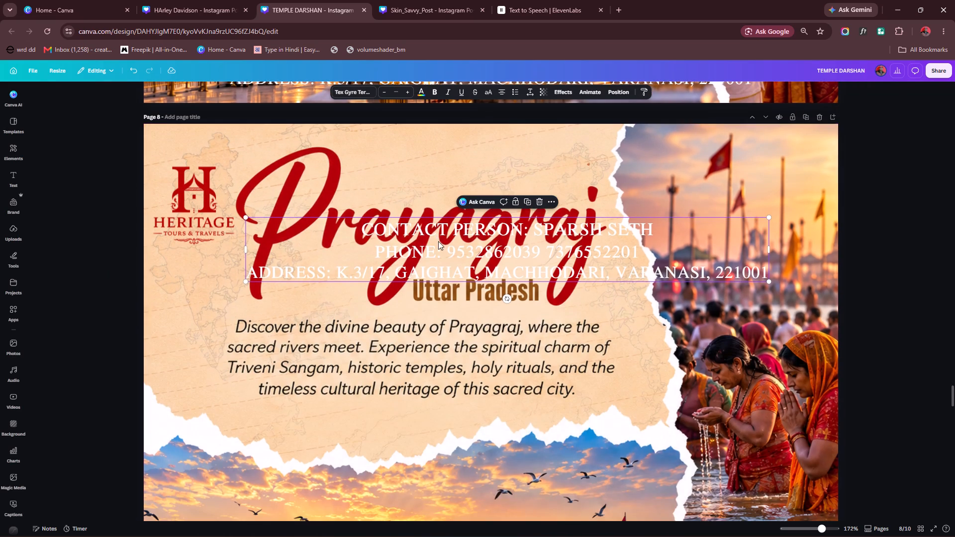
drag(440, 241, 480, 474)
scroll(483, 350, down, 7)
drag(543, 132, 460, 513)
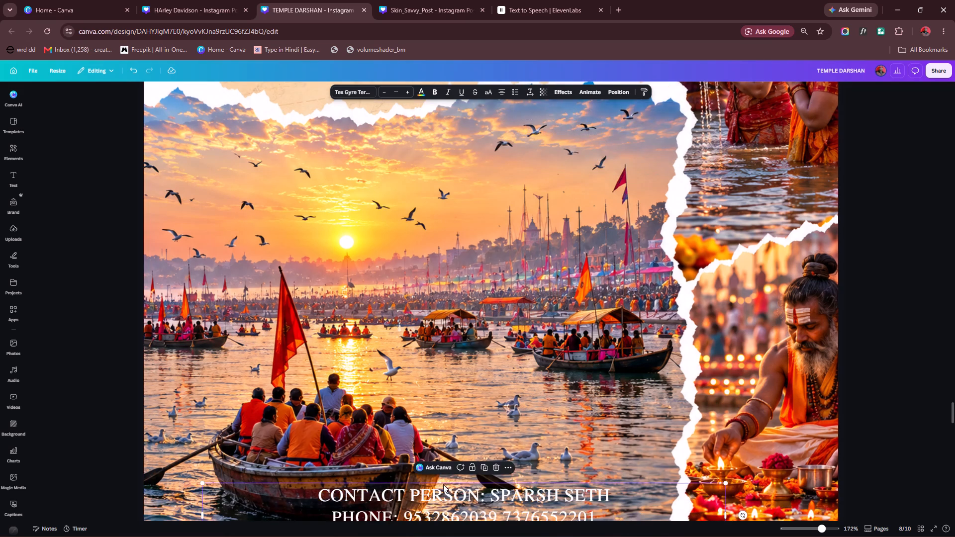
scroll(471, 390, down, 4)
drag(460, 310, 487, 395)
click(616, 95)
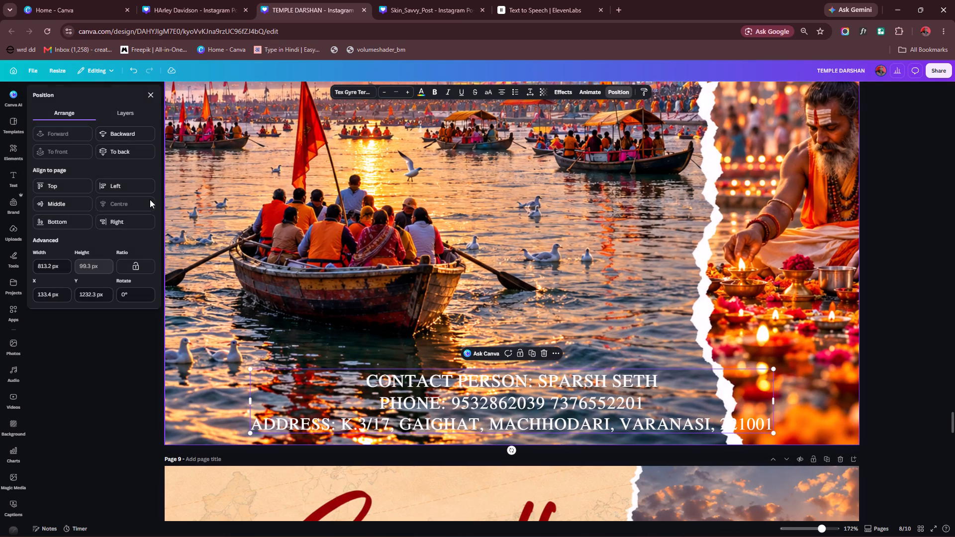
click(91, 356)
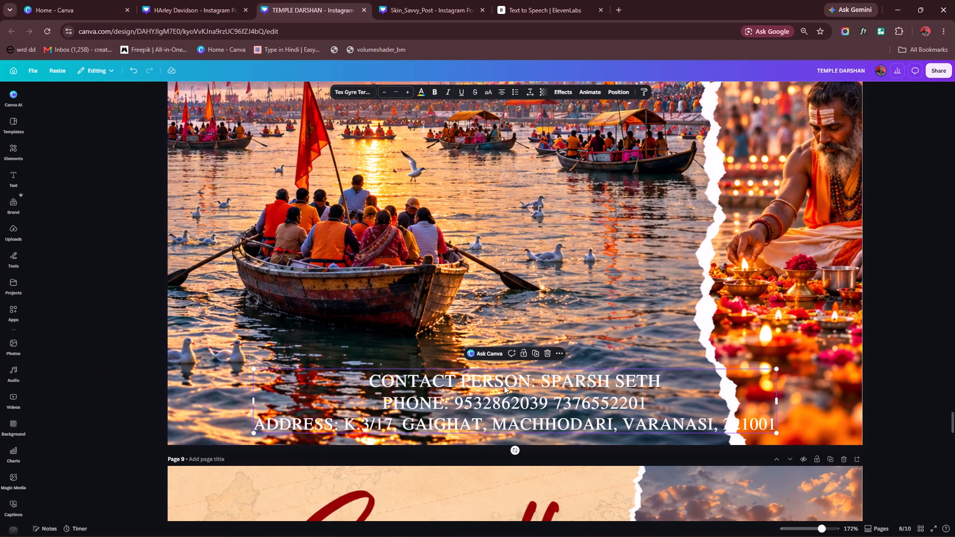
Duplicate the contact details from page 8 and place the copy near the bottom of page 9, centred horizontally on the page.
scroll(519, 364, down, 3)
alt+drag(499, 251, 545, 516)
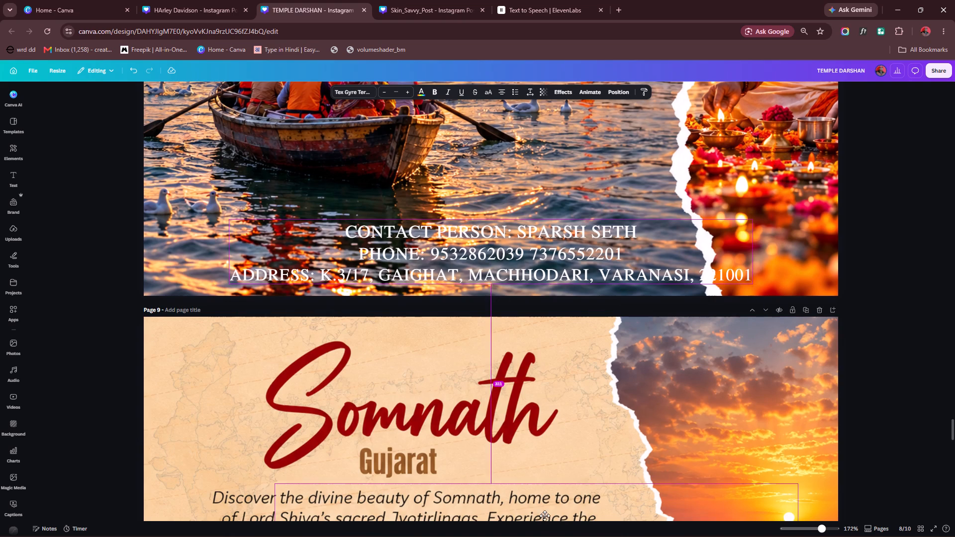
alt+drag(545, 516, 545, 516)
scroll(518, 412, down, 4)
drag(528, 316, 548, 511)
scroll(534, 420, down, 5)
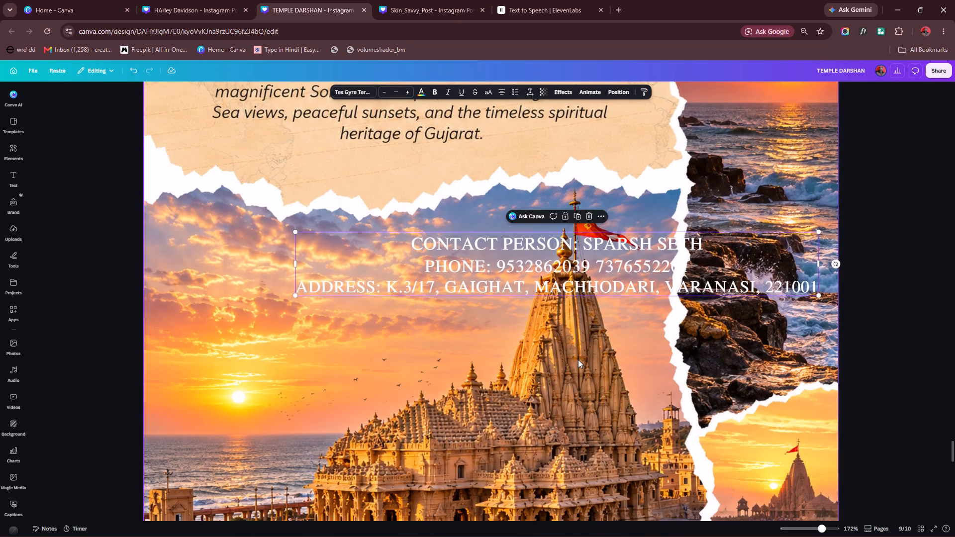
drag(560, 273, 563, 418)
scroll(483, 341, down, 6)
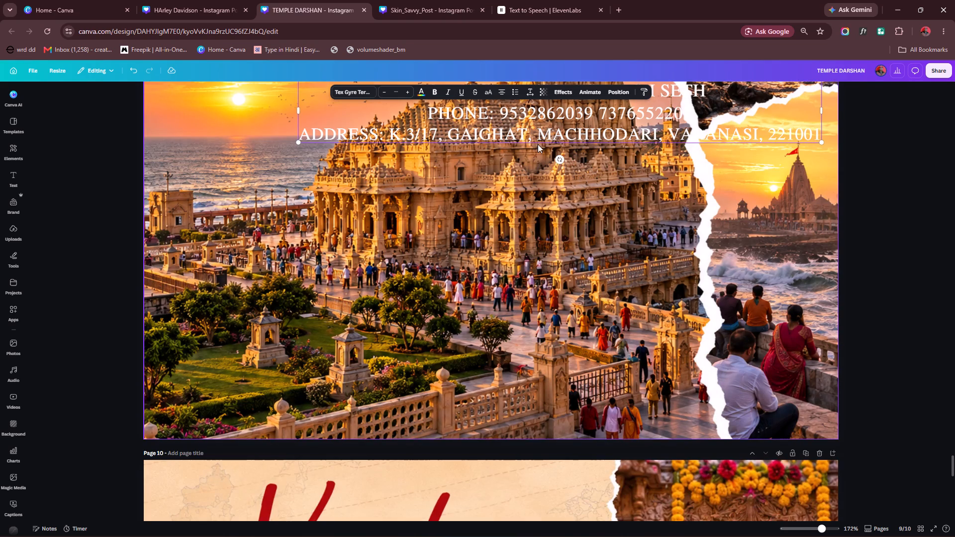
drag(542, 125, 468, 406)
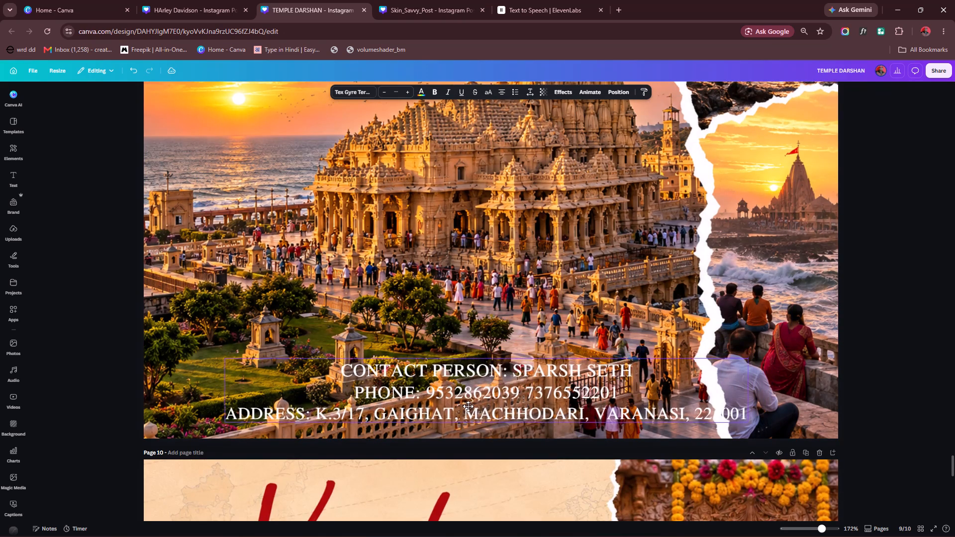
drag(468, 406, 468, 408)
click(610, 95)
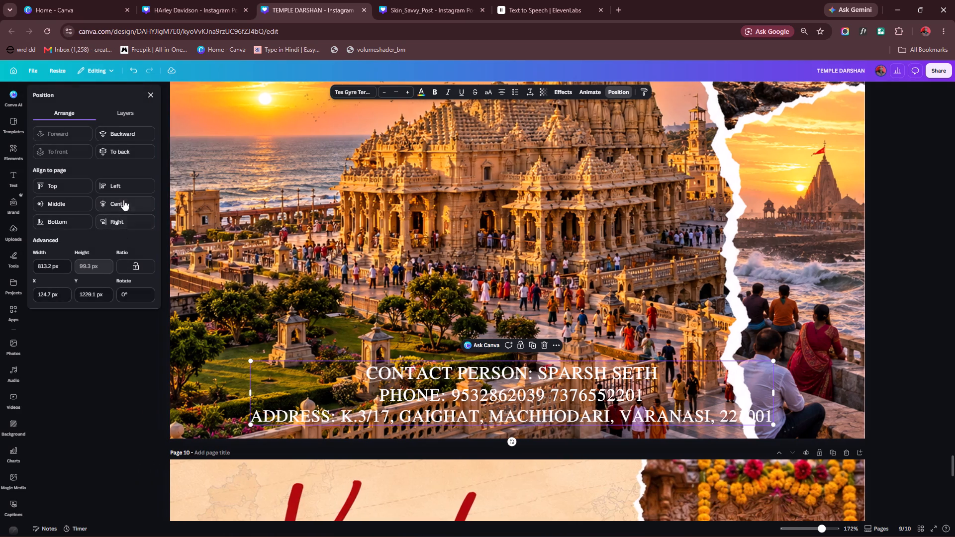
click(116, 206)
click(77, 370)
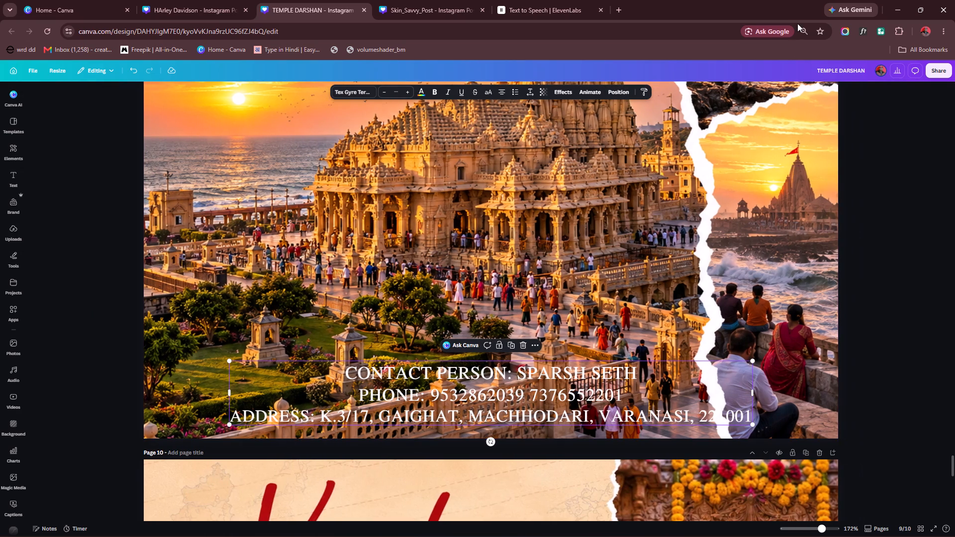
Reset the browser zoom to 100%.
click(802, 29)
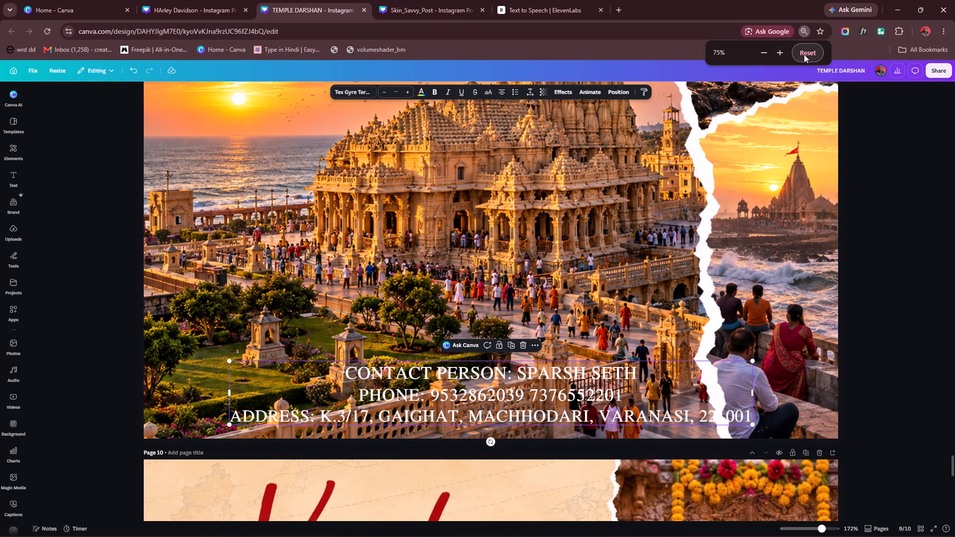
click(804, 54)
Duplicate the Heritage logo from page 8 and place the copy in page 9's upper-left corner, beside the Somnath title.
scroll(462, 256, up, 5)
scroll(276, 289, up, 7)
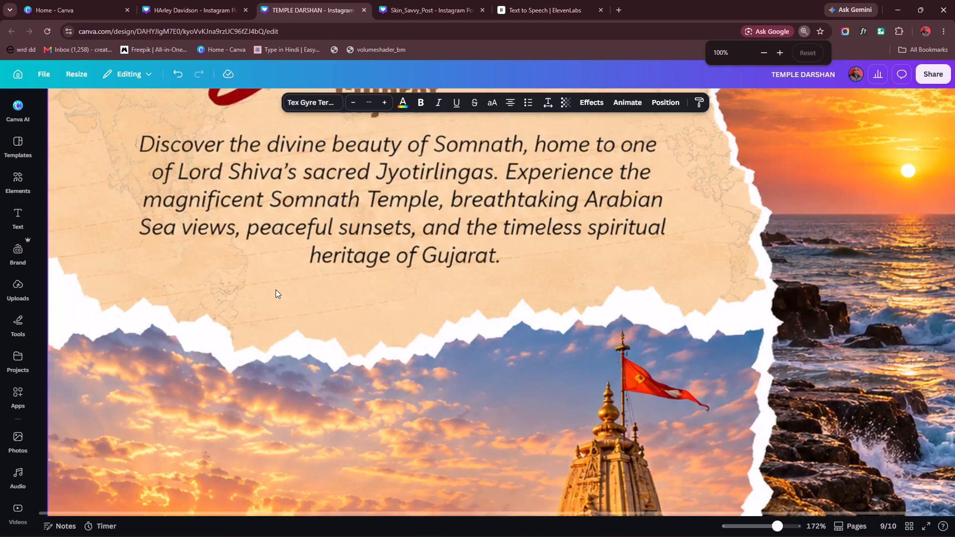
scroll(276, 289, up, 19)
scroll(275, 290, up, 5)
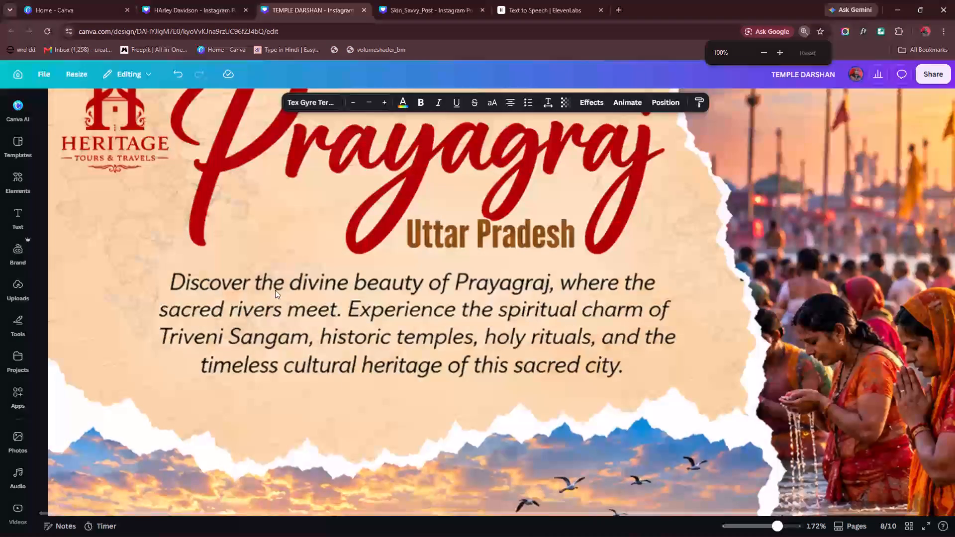
scroll(275, 290, up, 5)
click(125, 337)
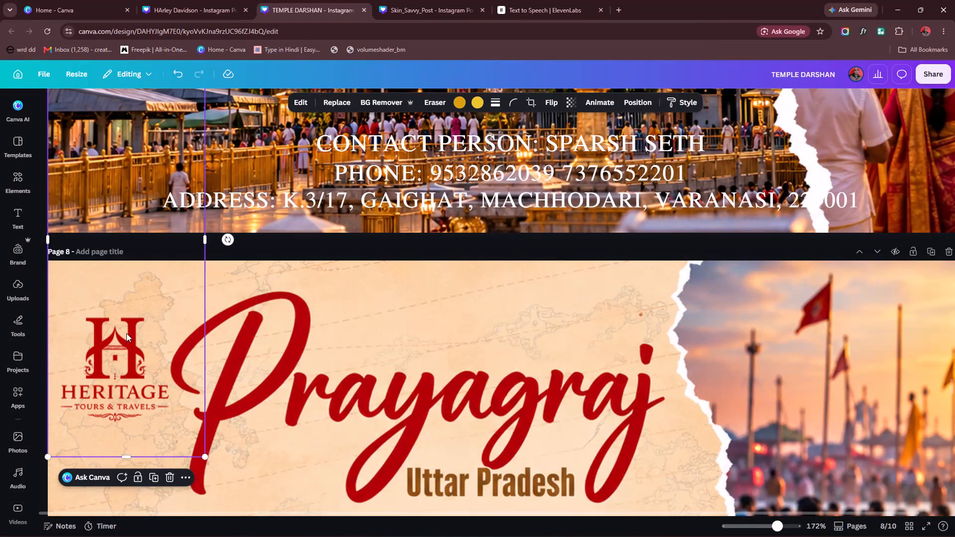
drag(126, 333, 257, 536)
alt+scroll(388, 310, down, 6)
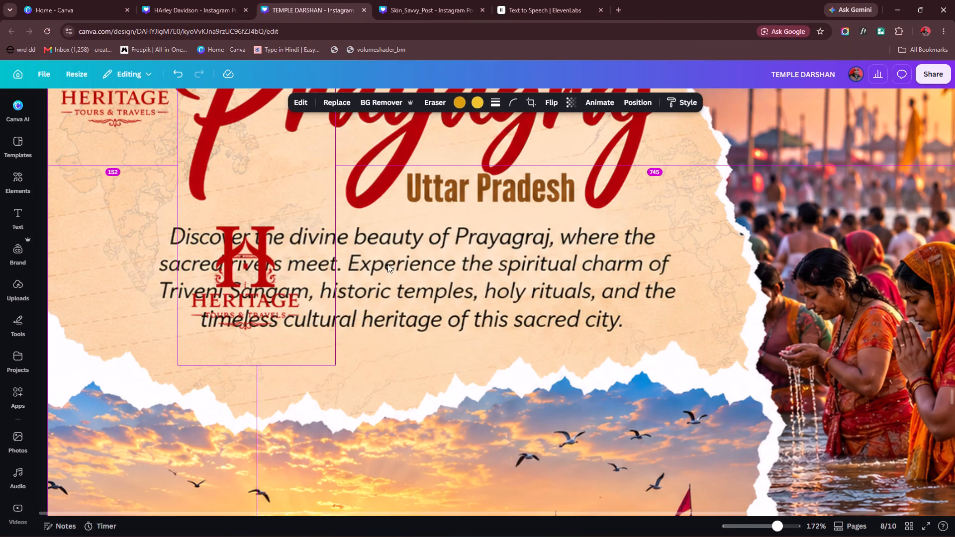
ctrl+scroll(261, 250, down, 3)
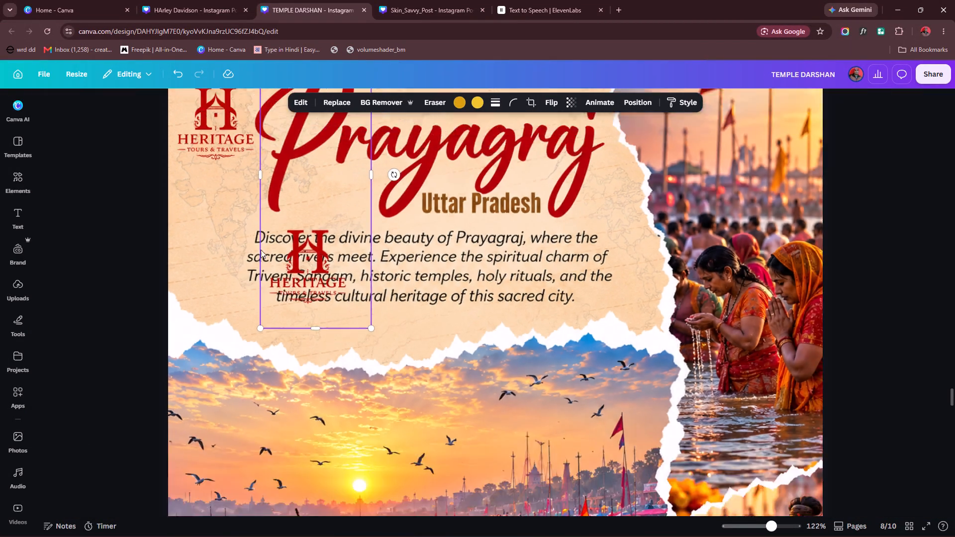
ctrl+scroll(261, 250, down, 2)
drag(391, 254, 386, 391)
scroll(411, 261, down, 5)
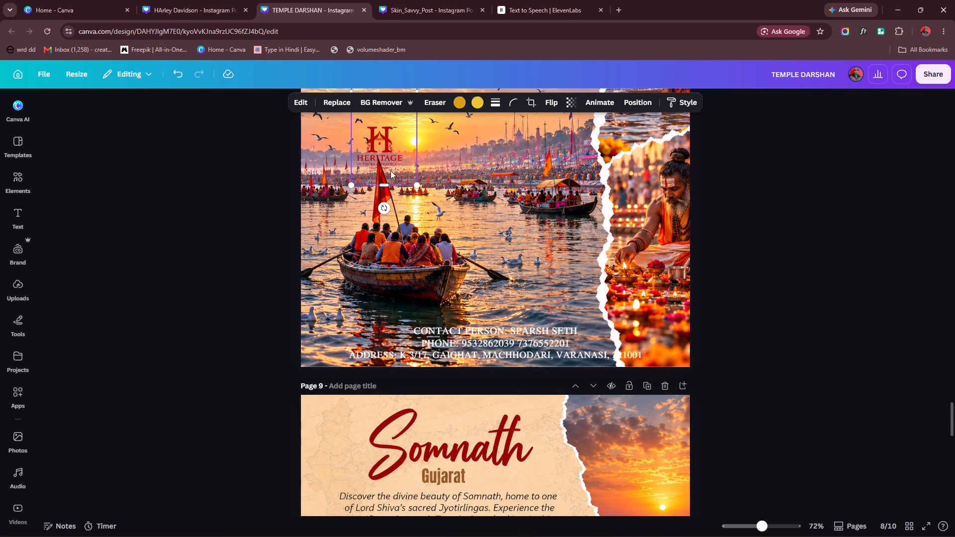
drag(391, 133, 346, 530)
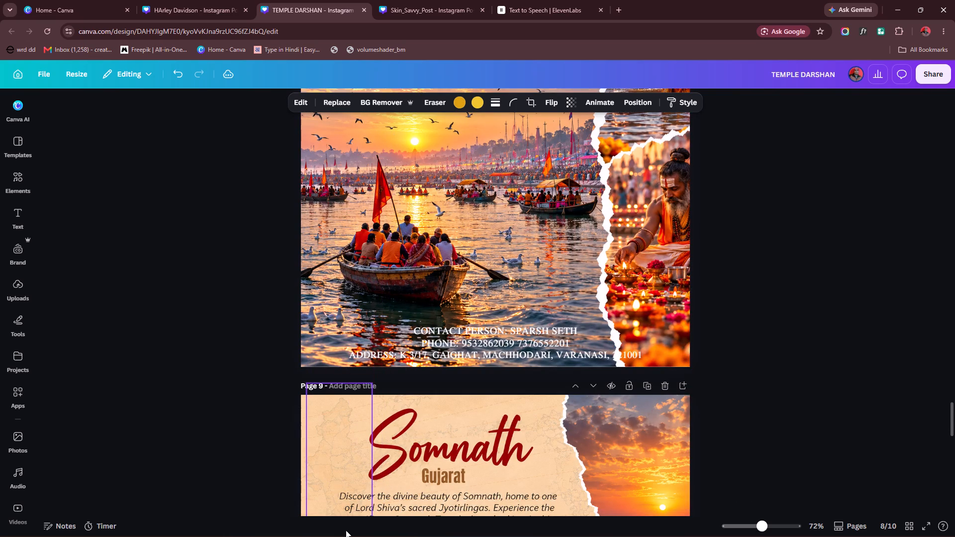
drag(346, 530, 349, 536)
drag(343, 490, 341, 385)
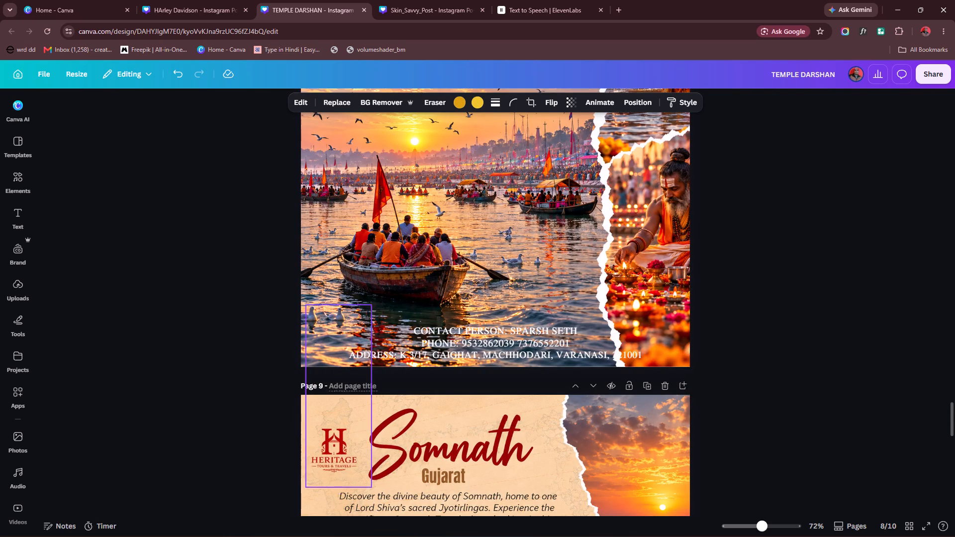
drag(341, 385, 340, 366)
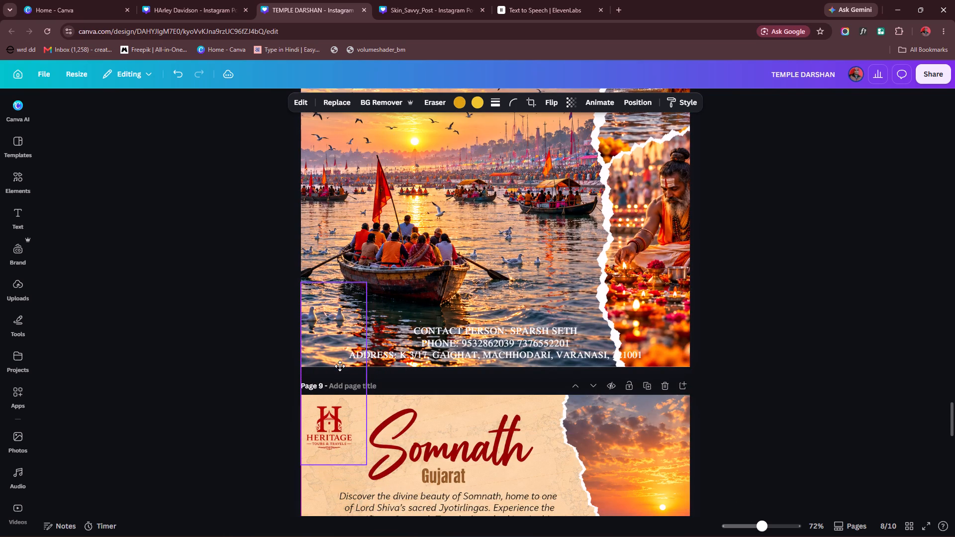
drag(340, 366, 341, 367)
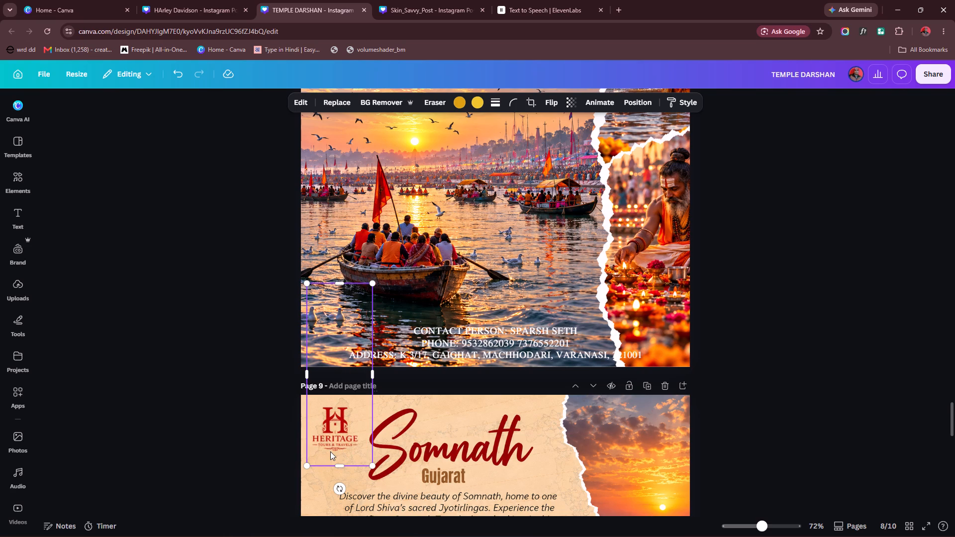
Nudge the Heritage logo on page 9 slightly down and towards the page's left edge, away from the Somnath title.
ctrl+scroll(333, 454, up, 5)
scroll(204, 381, down, 4)
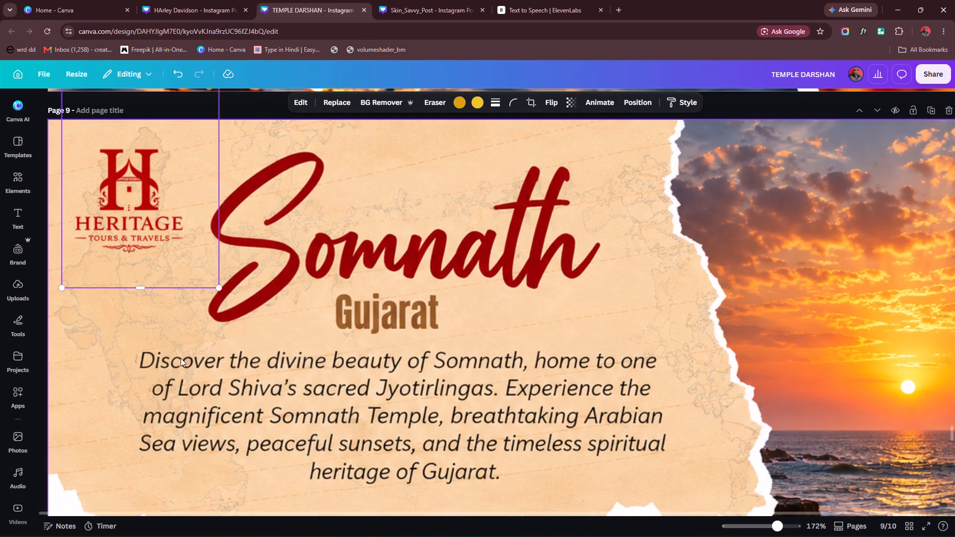
middle_click(178, 376)
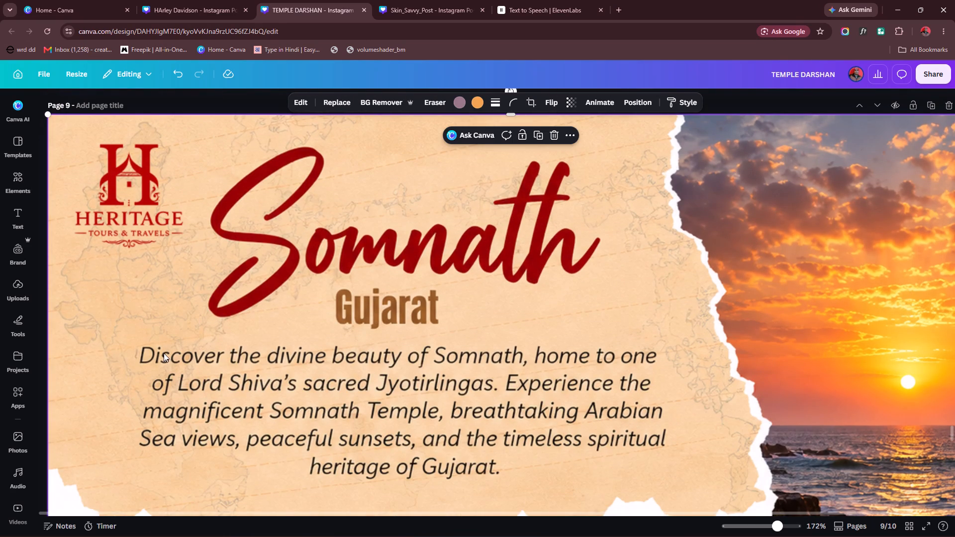
scroll(164, 354, up, 1)
alt+scroll(169, 354, down, 3)
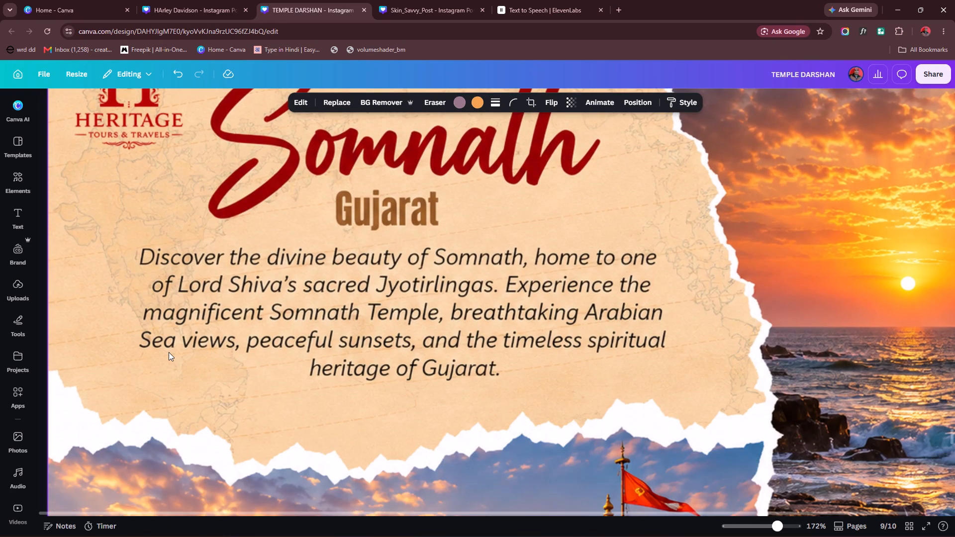
alt+scroll(169, 352, down, 2)
alt+scroll(169, 352, up, 3)
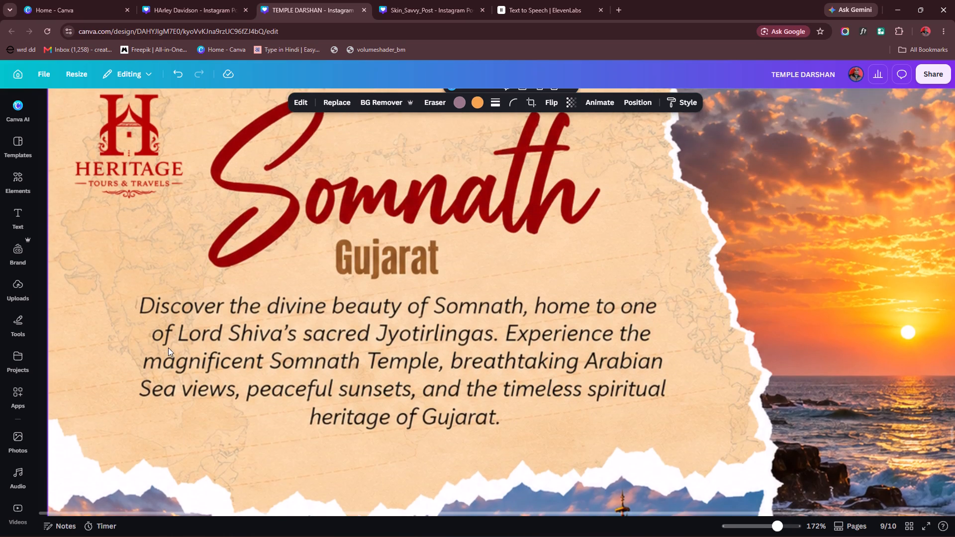
alt+scroll(168, 348, down, 2)
alt+scroll(168, 348, up, 2)
ctrl+scroll(168, 348, down, 2)
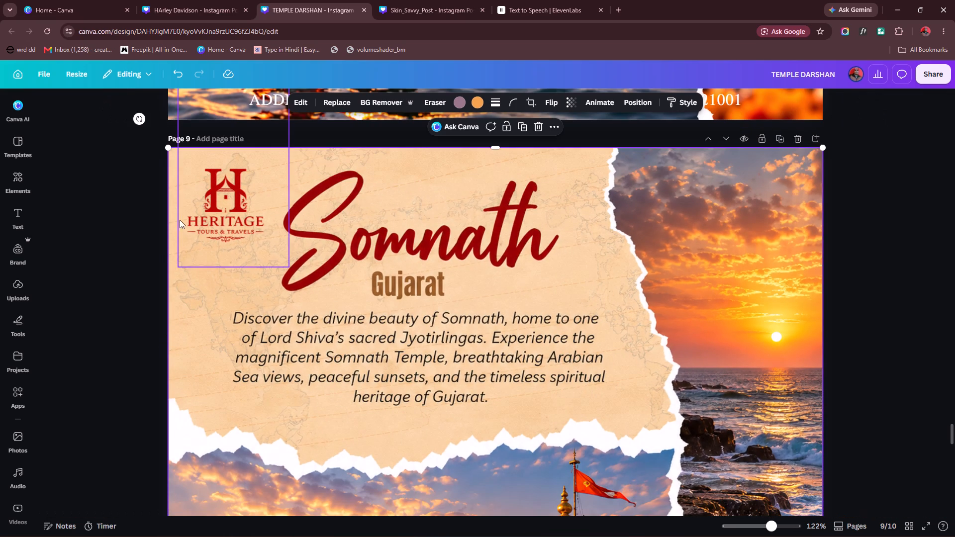
drag(229, 209, 223, 212)
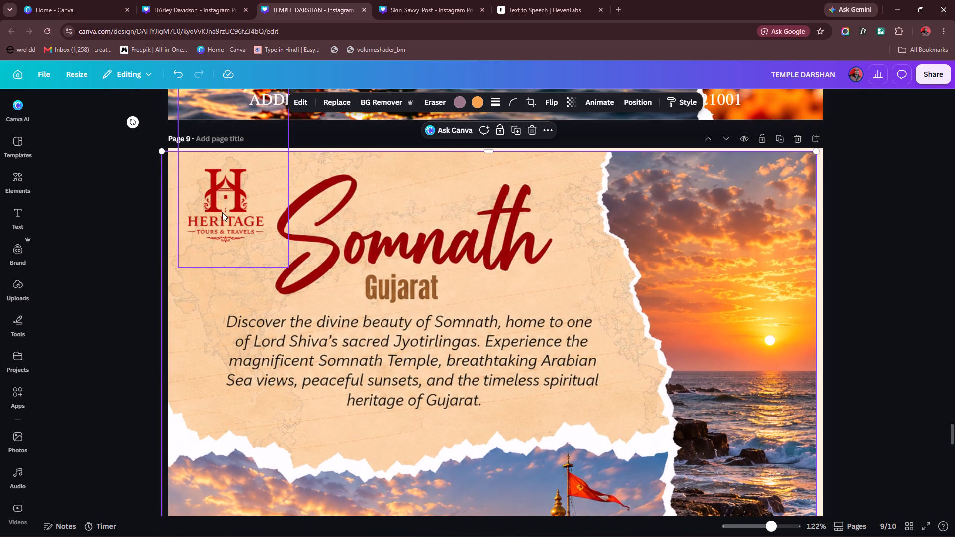
key(ctrl+z)
click(225, 196)
drag(216, 193, 209, 195)
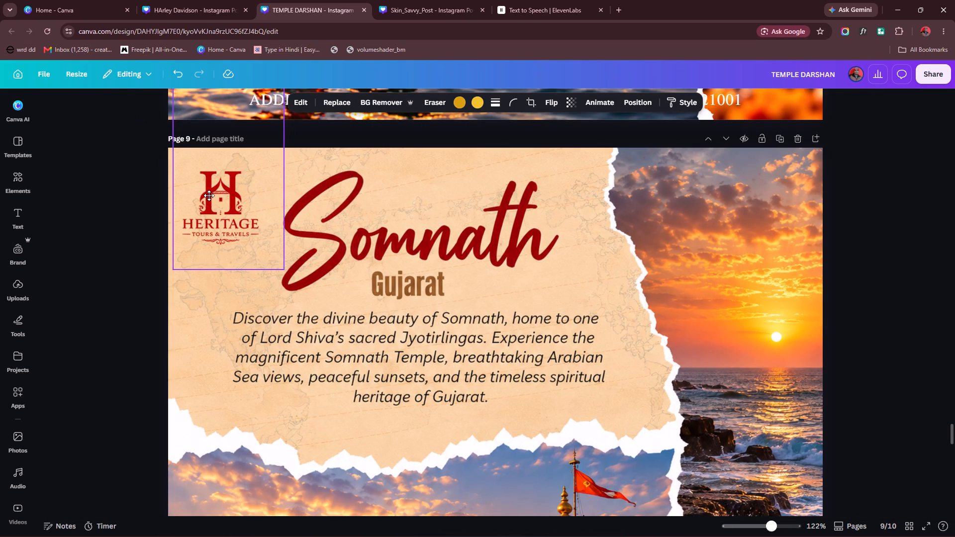
drag(209, 195, 212, 197)
Duplicate the Heritage logo from page 9 and place the copy in page 10's upper-left corner, beside the Vrindavan title.
alt+drag(220, 195, 254, 468)
alt+scroll(338, 290, down, 7)
drag(254, 127, 322, 498)
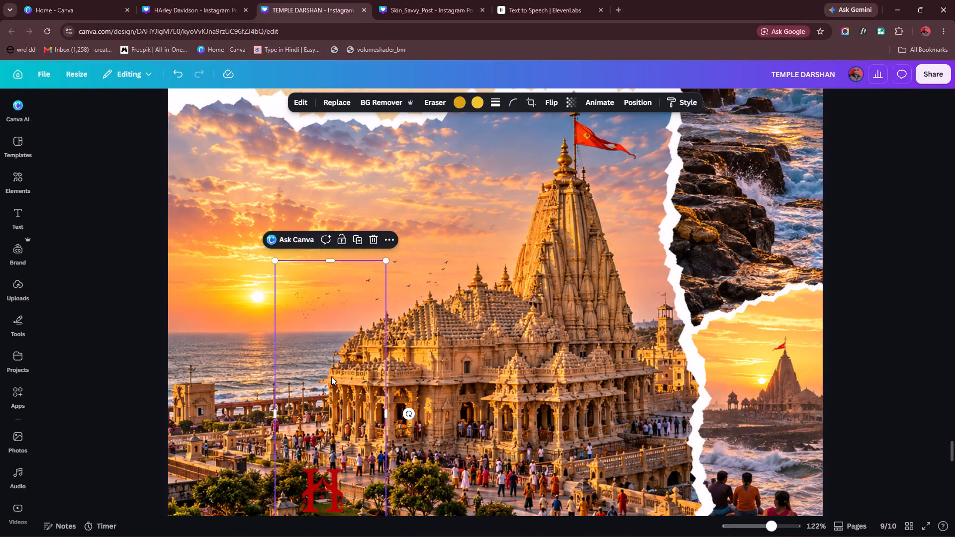
scroll(350, 333, down, 5)
drag(332, 249, 233, 460)
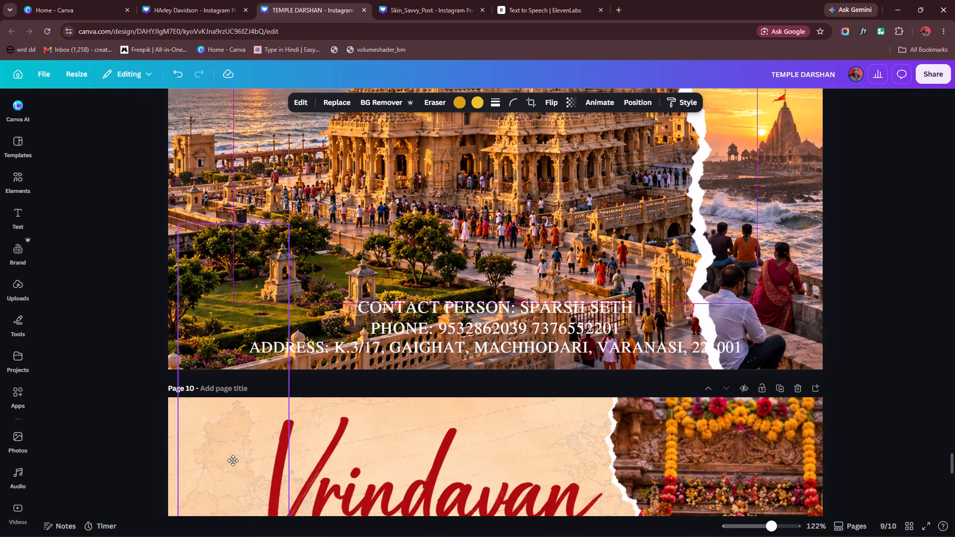
drag(233, 460, 240, 485)
scroll(274, 407, down, 6)
drag(234, 187, 241, 399)
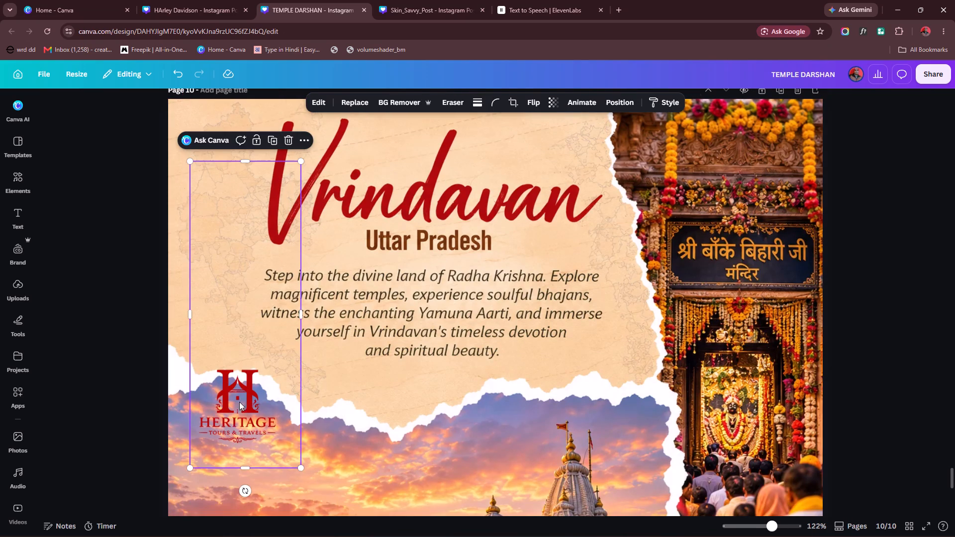
drag(221, 385, 202, 143)
scroll(242, 211, up, 5)
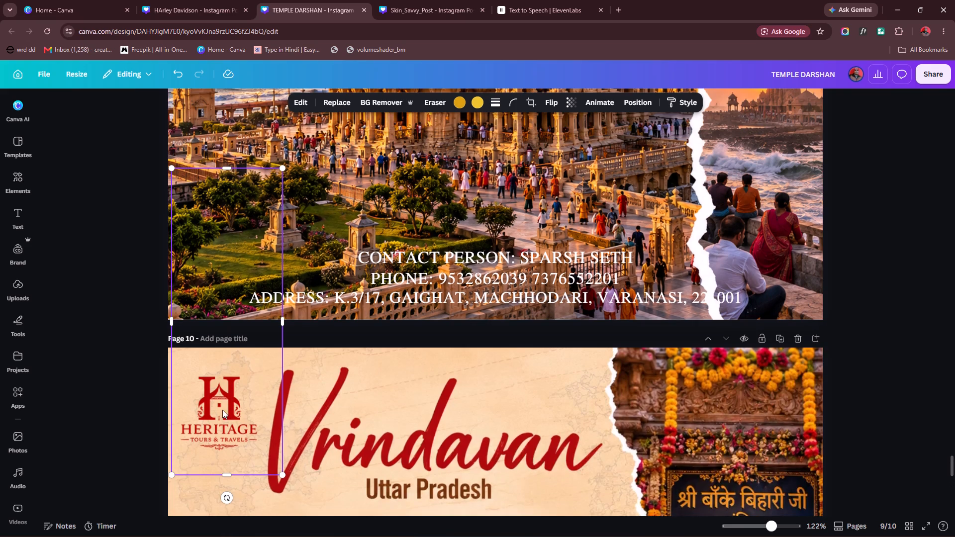
drag(222, 409, 224, 411)
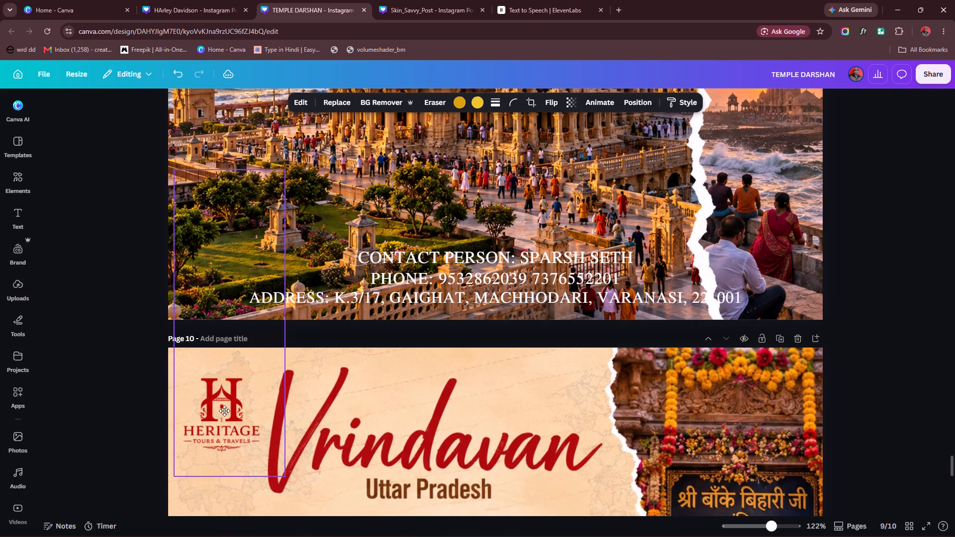
drag(224, 411, 223, 410)
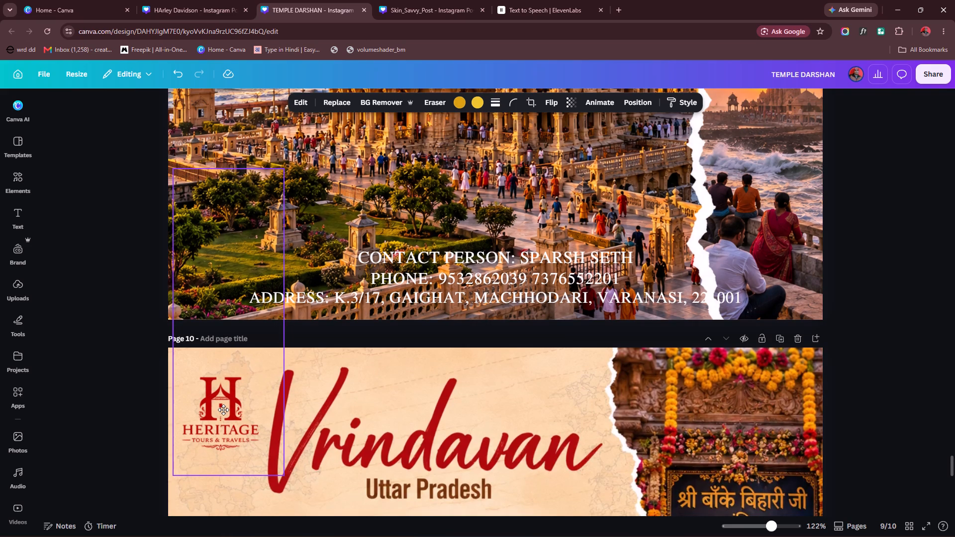
drag(223, 410, 222, 404)
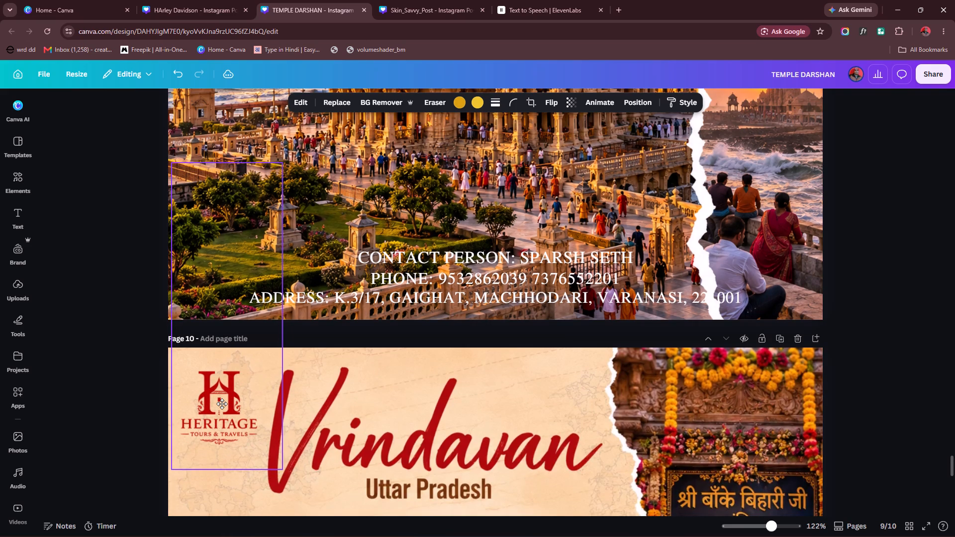
drag(222, 404, 222, 404)
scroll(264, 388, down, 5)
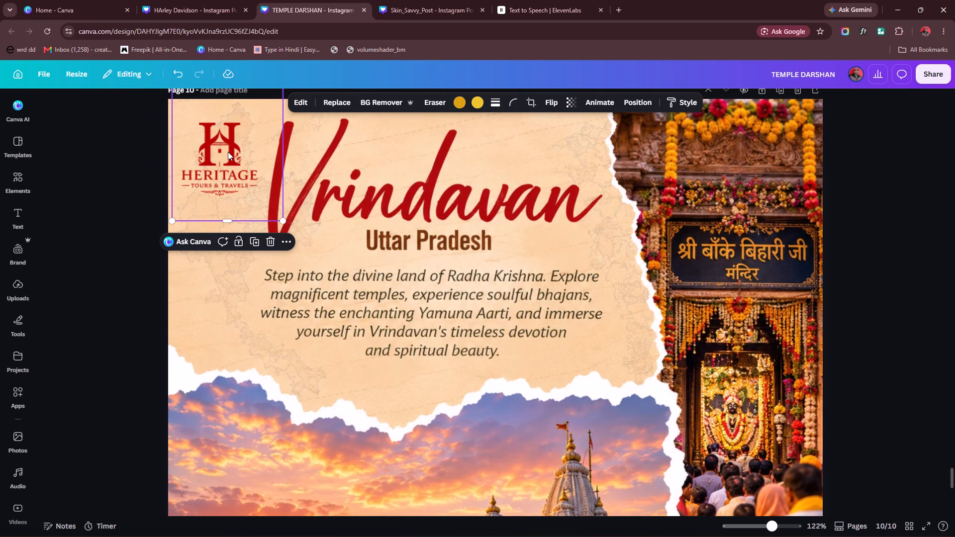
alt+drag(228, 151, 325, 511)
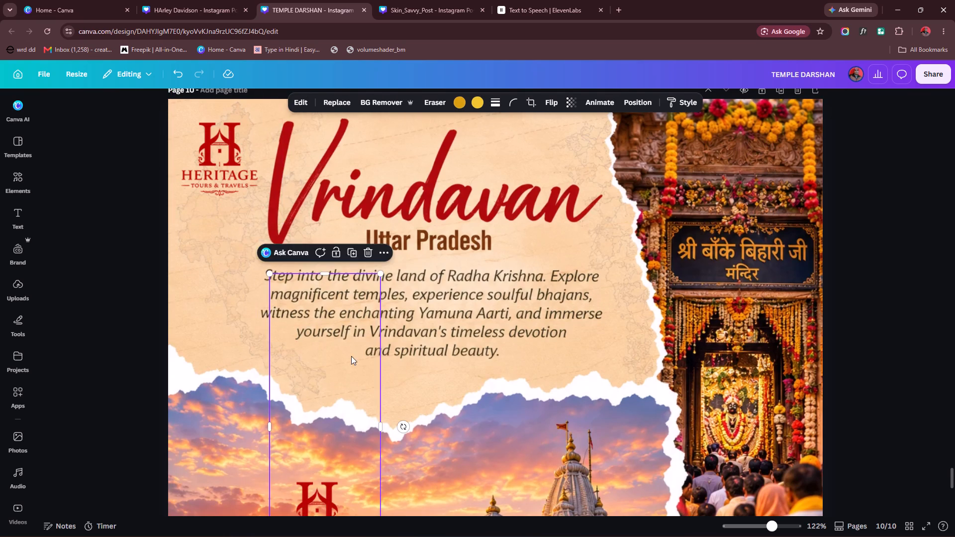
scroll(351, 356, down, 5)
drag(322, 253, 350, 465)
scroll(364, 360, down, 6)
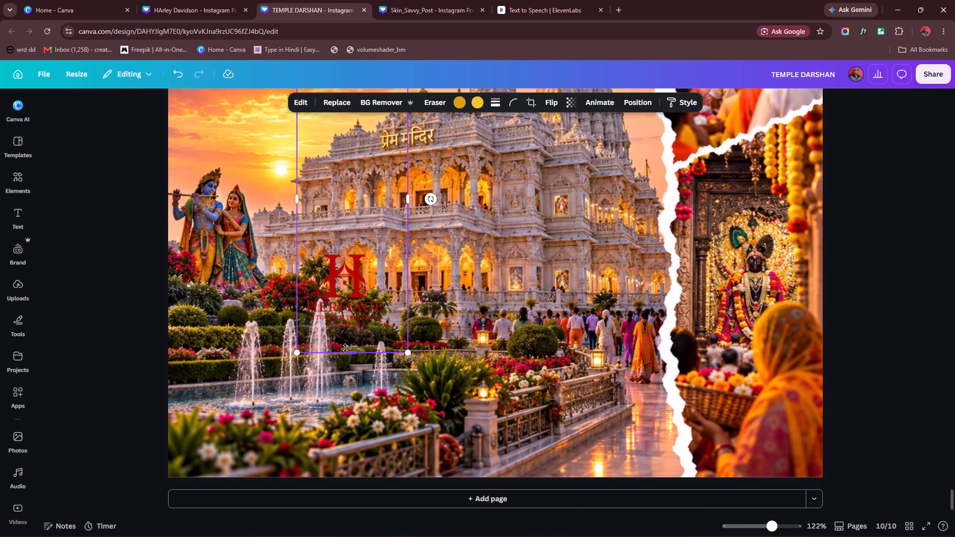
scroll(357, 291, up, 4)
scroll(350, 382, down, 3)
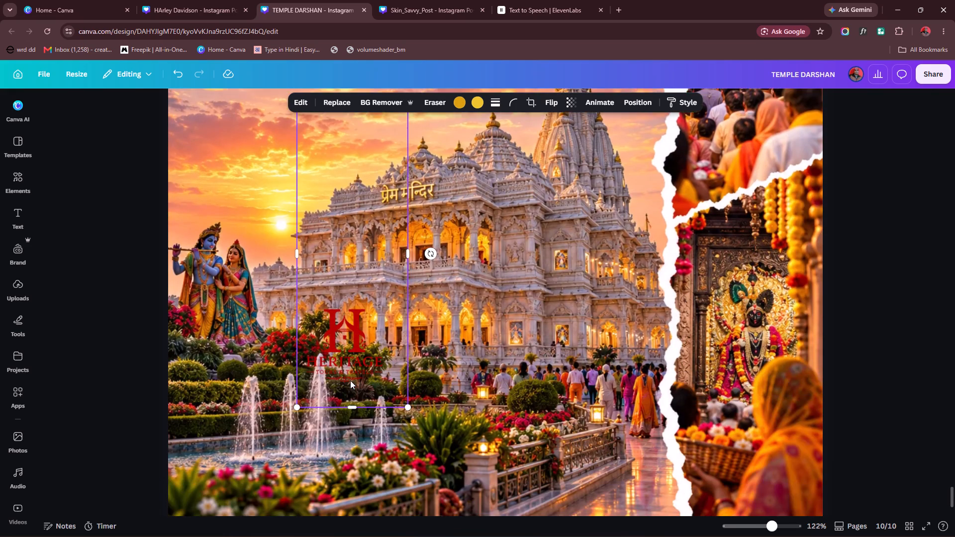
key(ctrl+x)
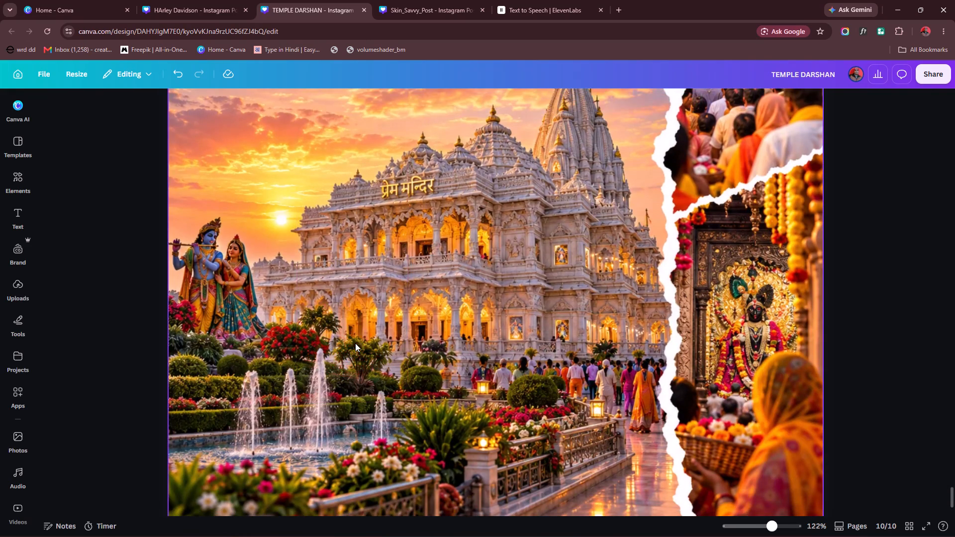
Duplicate the three-line contact details from page 9 and place the copy near the bottom of page 10.
scroll(355, 343, up, 16)
click(463, 421)
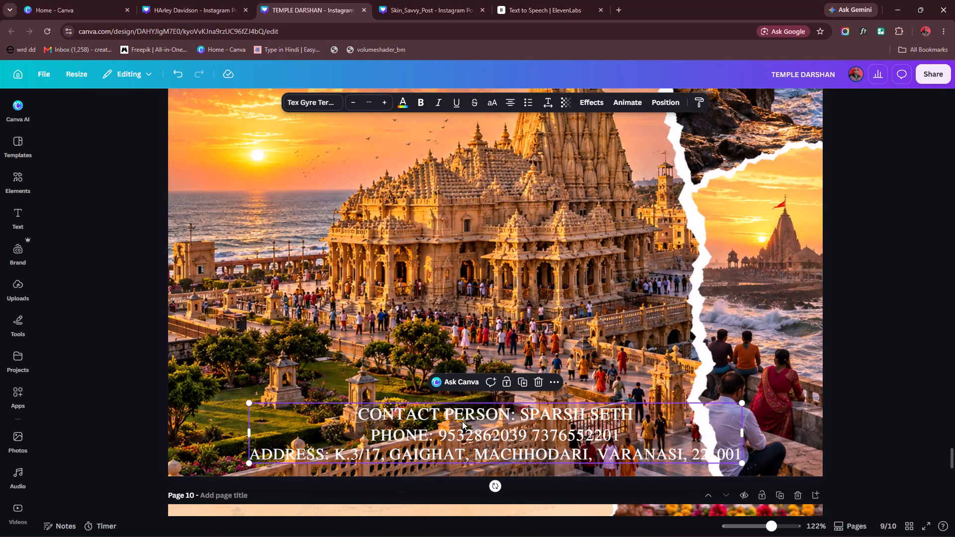
alt+drag(461, 418, 461, 497)
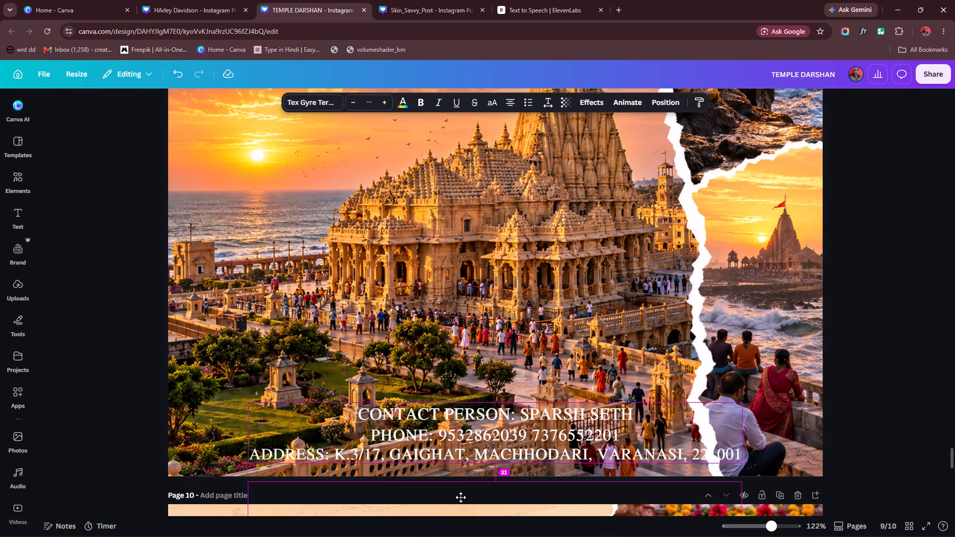
alt+drag(461, 497, 458, 536)
scroll(473, 338, down, 4)
drag(467, 337, 486, 489)
scroll(474, 297, down, 5)
drag(516, 250, 535, 438)
scroll(518, 298, down, 6)
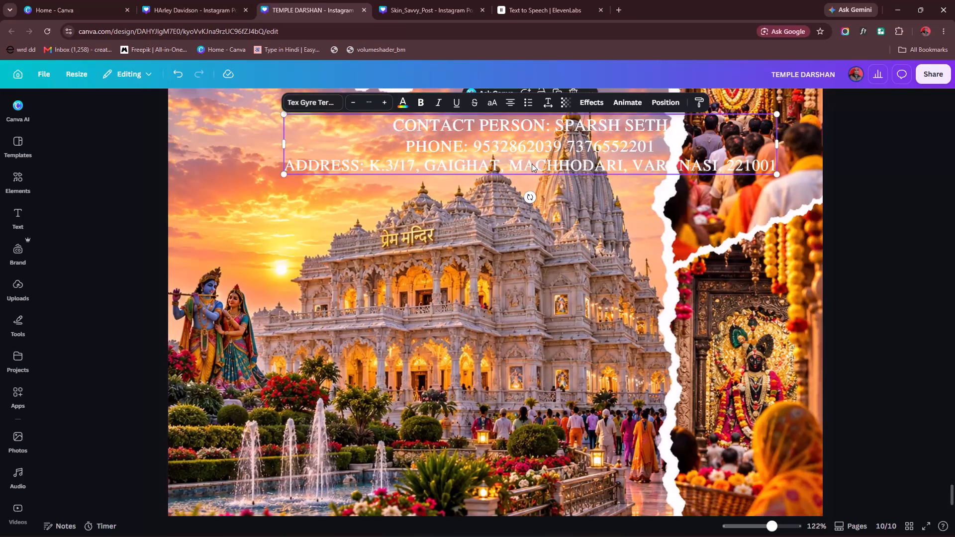
drag(531, 153, 476, 418)
scroll(469, 336, down, 5)
drag(493, 313, 488, 428)
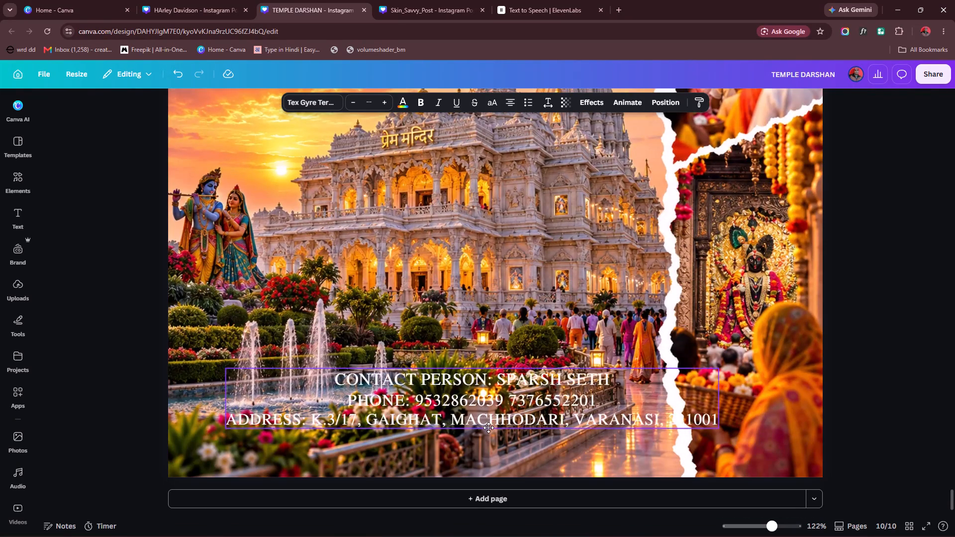
drag(488, 428, 496, 439)
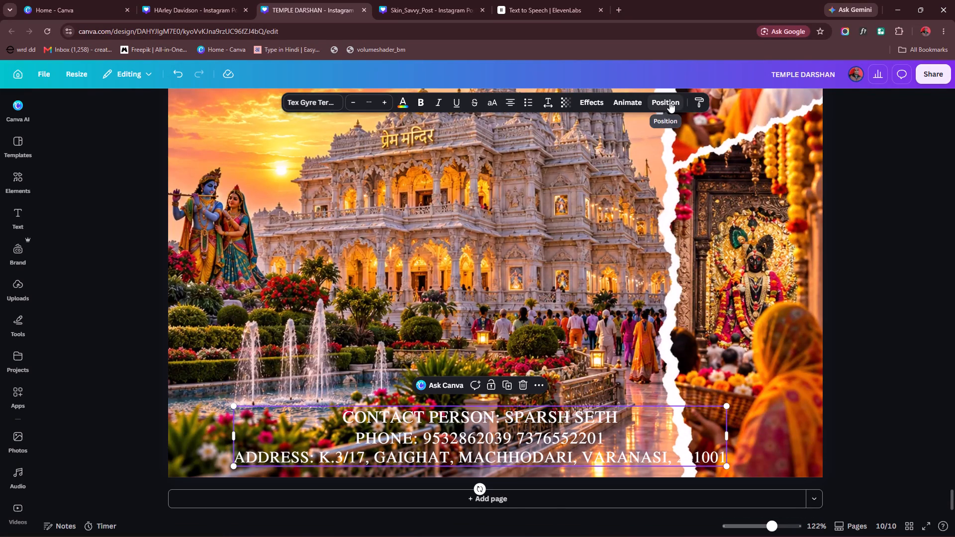
Centre the contact details horizontally on page 10.
click(669, 102)
click(177, 253)
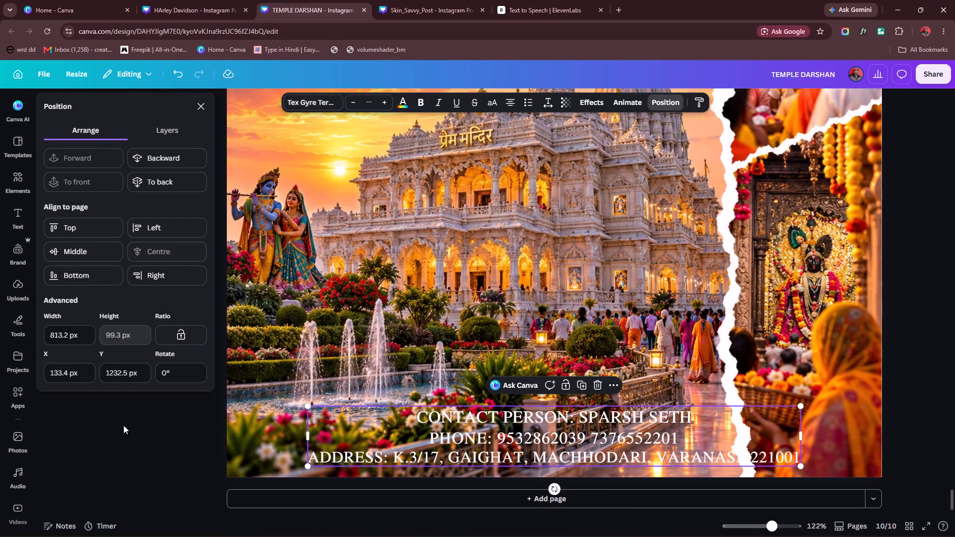
click(127, 493)
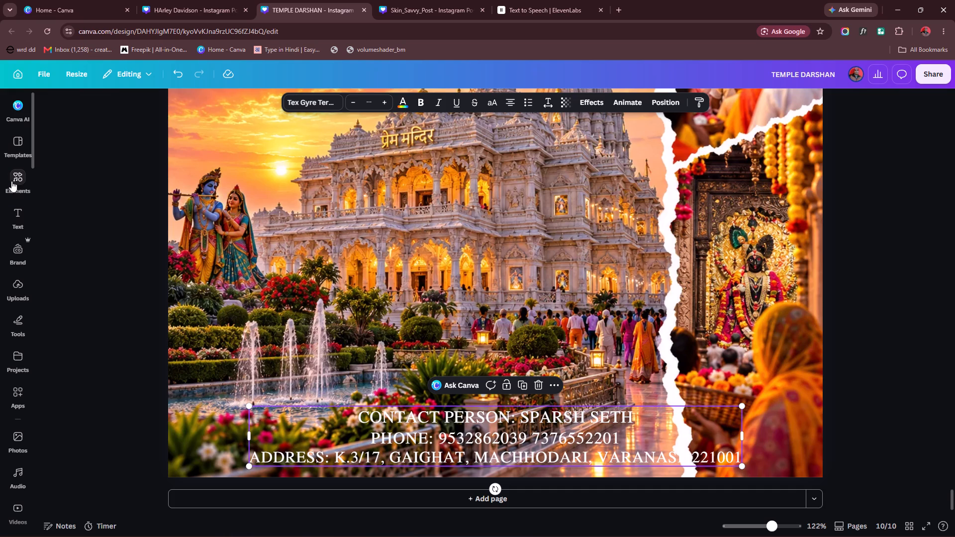
Search elements for "shadow" and place a black gradient shadow graphic behind the contact details at the bottom of page 10.
click(11, 181)
click(92, 106)
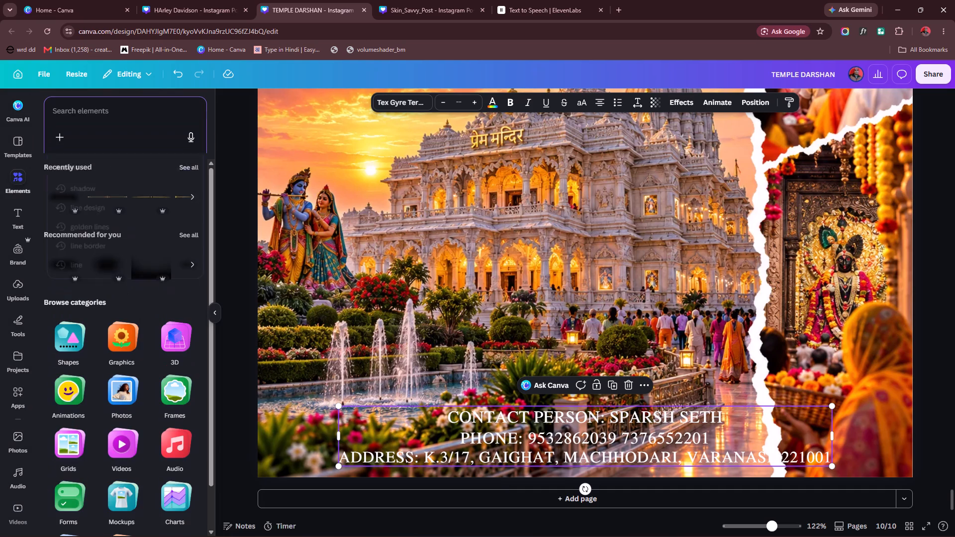
click(70, 185)
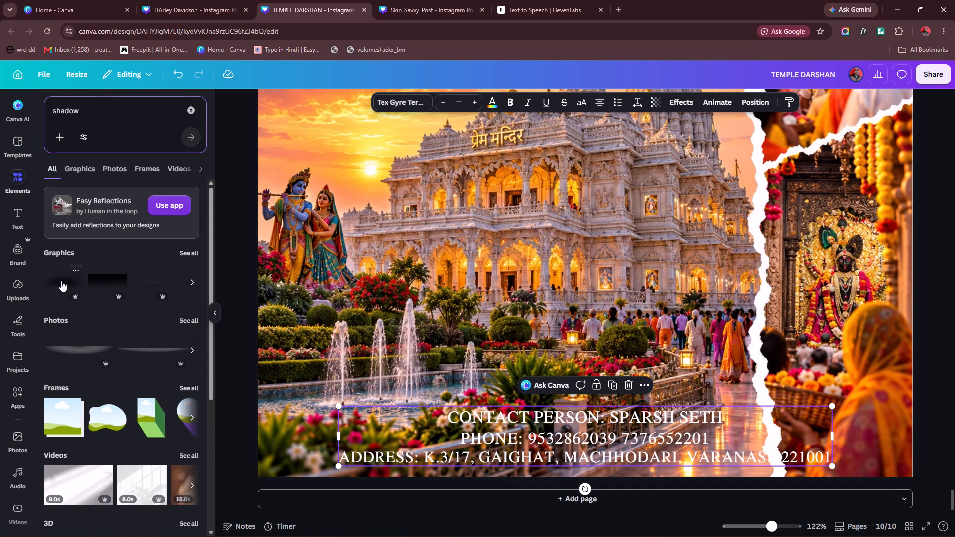
click(192, 281)
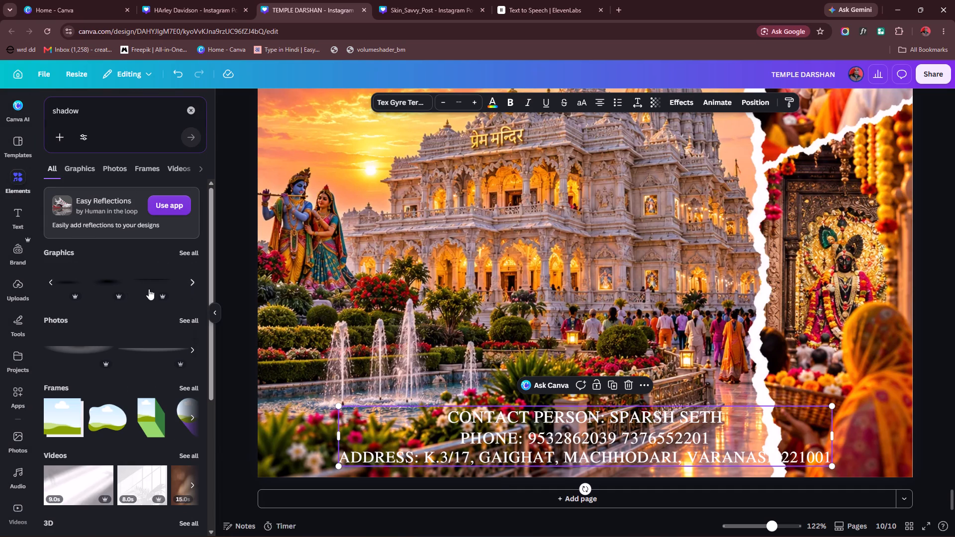
click(195, 281)
click(195, 281)
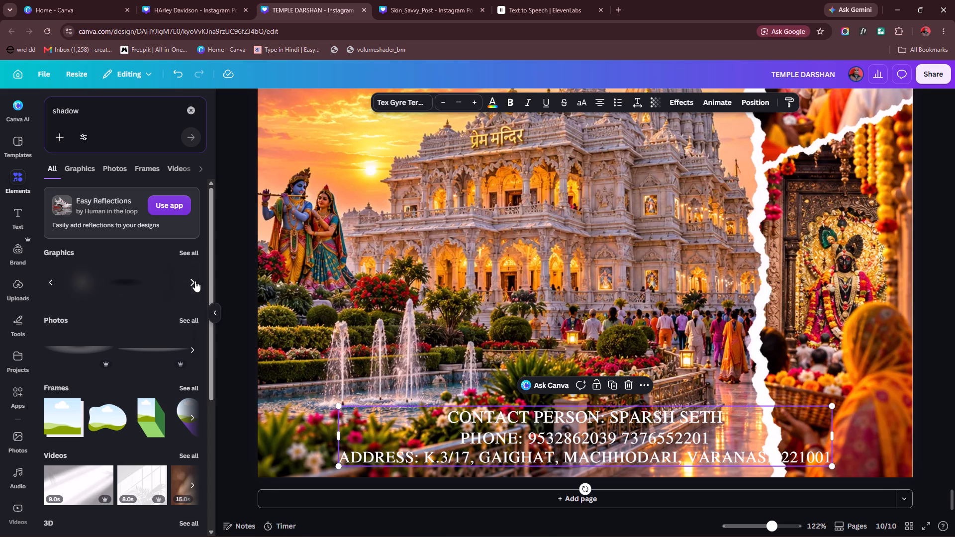
click(195, 281)
click(117, 283)
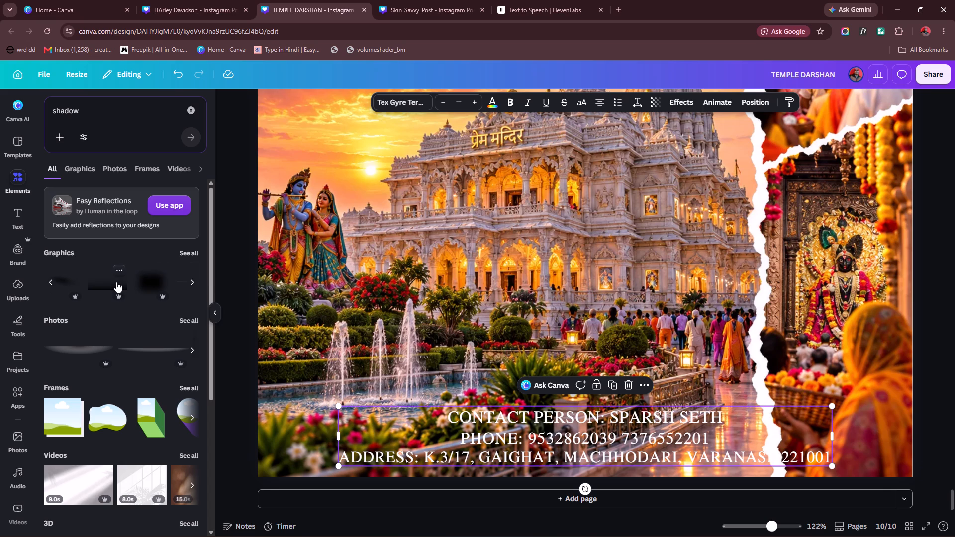
drag(627, 144, 630, 450)
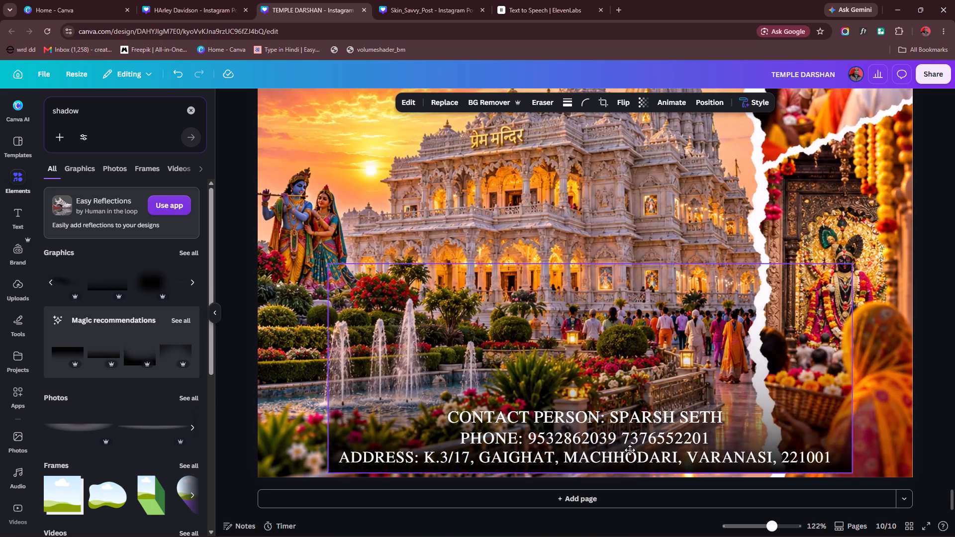
drag(630, 450, 630, 452)
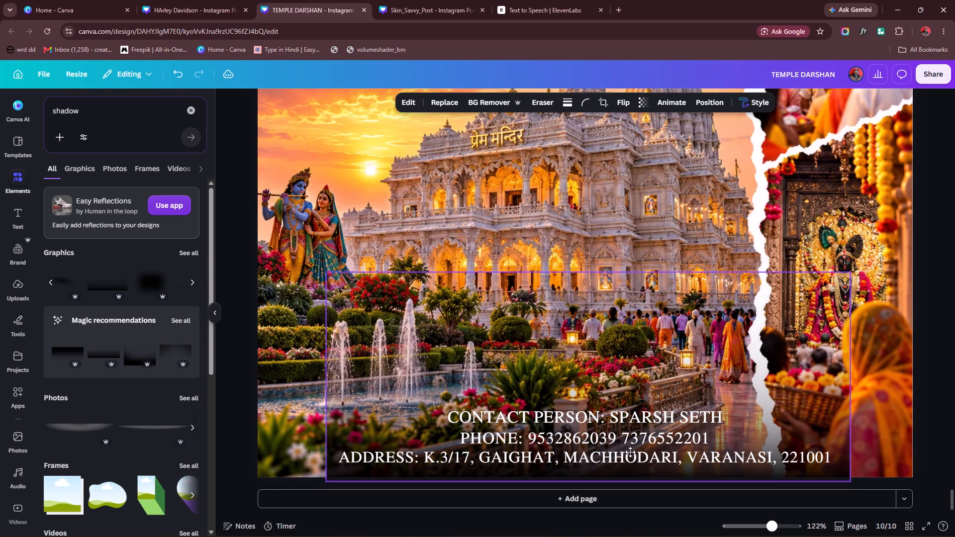
drag(630, 452, 630, 448)
Stretch page 10's shadow graphic to the full page width and raise its top edge to make it taller.
drag(849, 375, 891, 381)
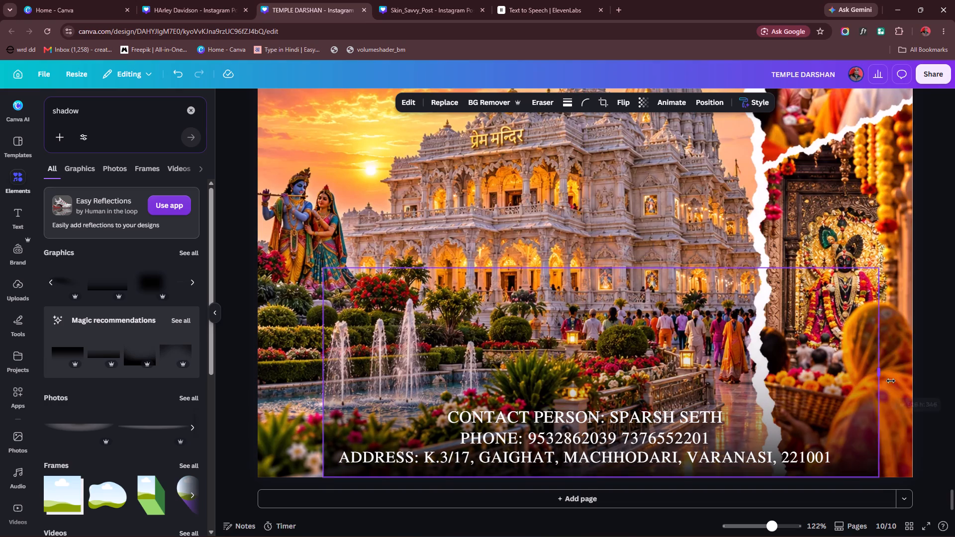
drag(891, 381, 911, 384)
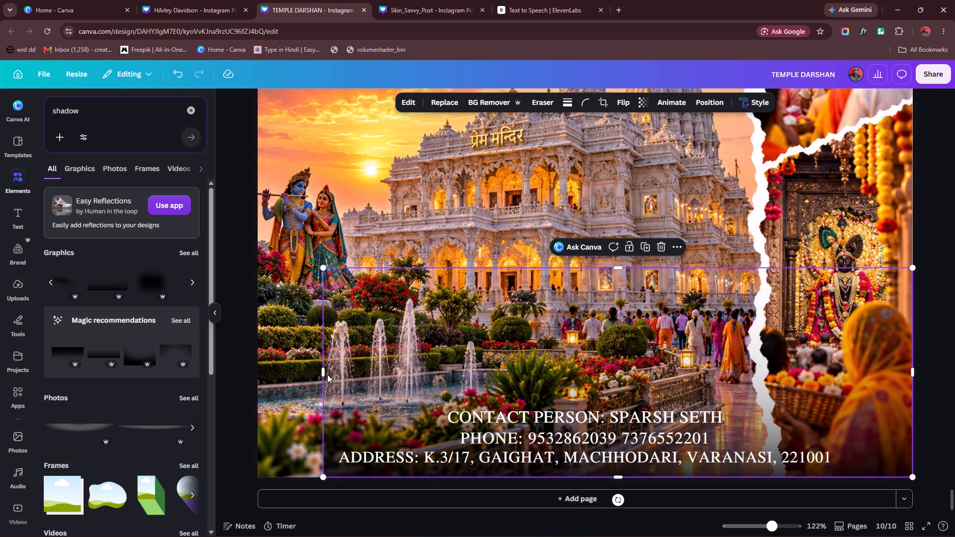
drag(324, 374, 259, 379)
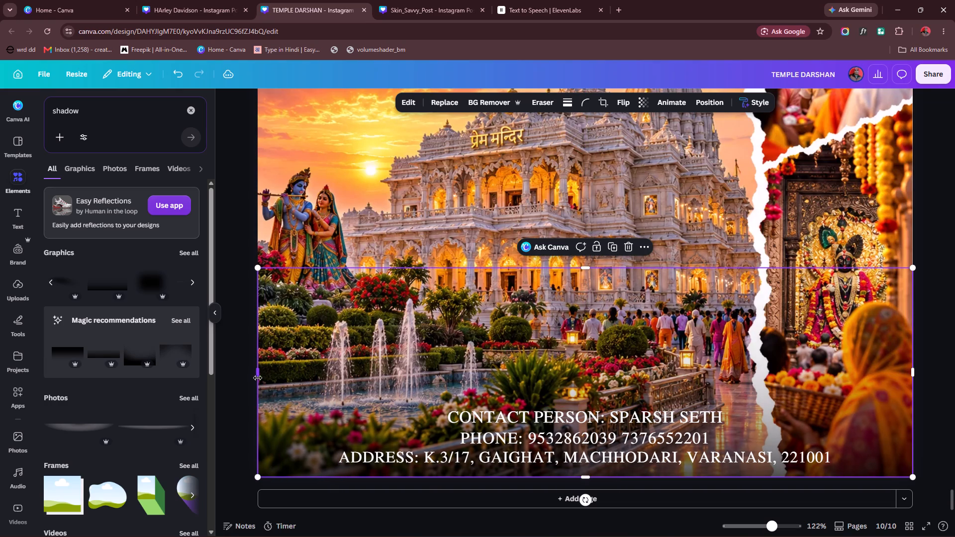
click(230, 329)
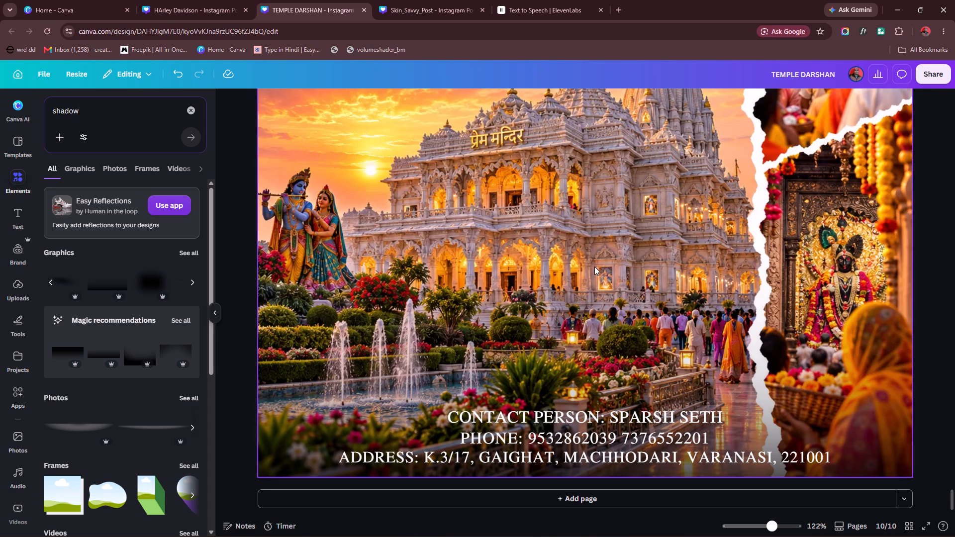
click(443, 382)
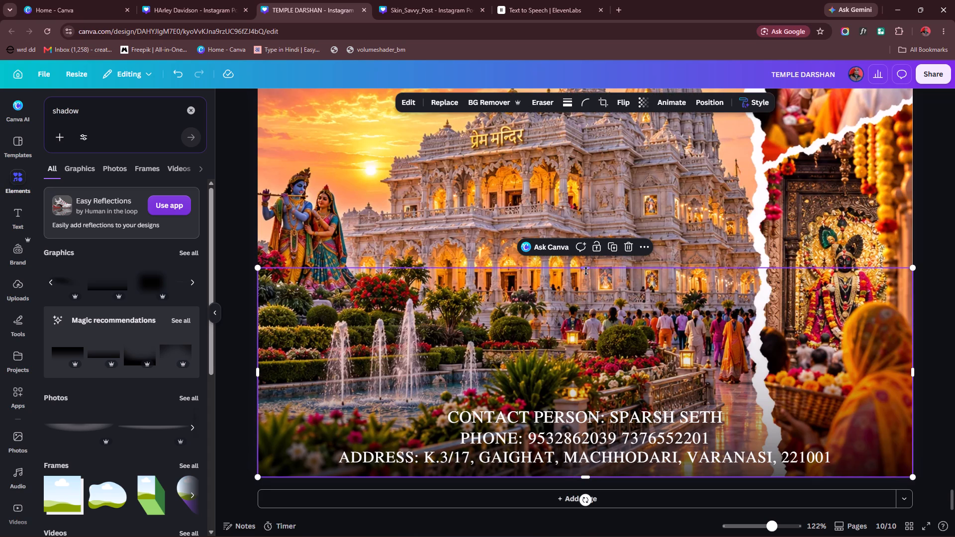
drag(586, 270, 594, 225)
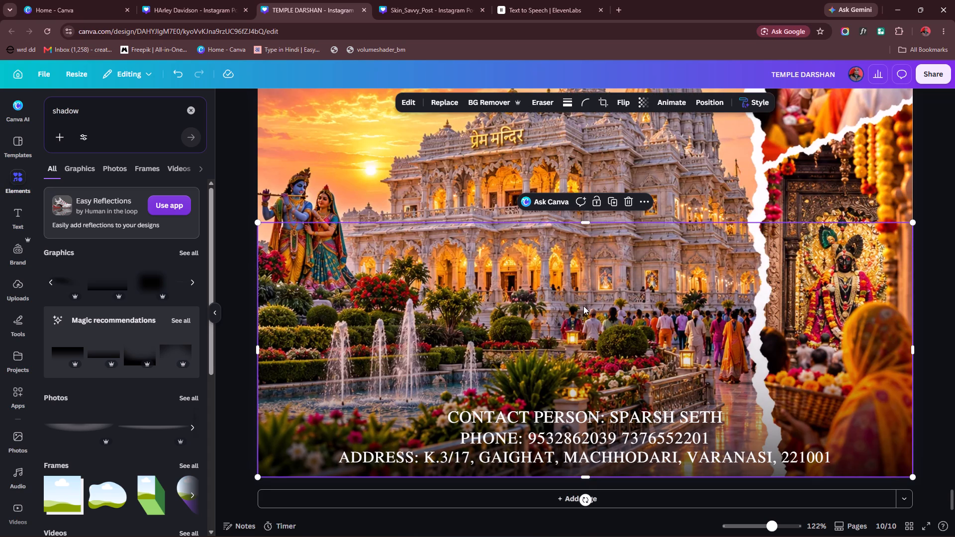
Duplicate page 10's shadow graphic onto the bottom edge of page 9 and send the copy behind the contact details.
ctrl+scroll(583, 306, down, 3)
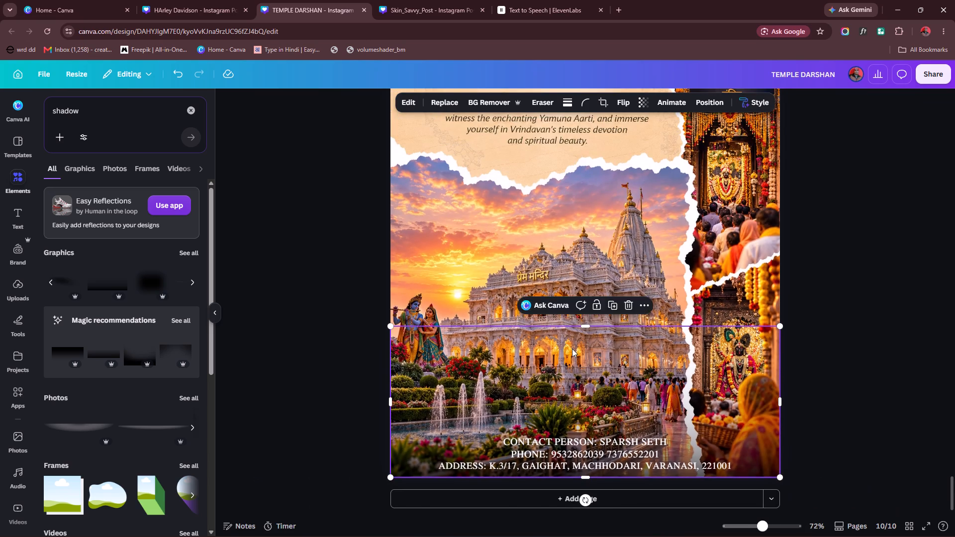
ctrl+scroll(572, 349, down, 3)
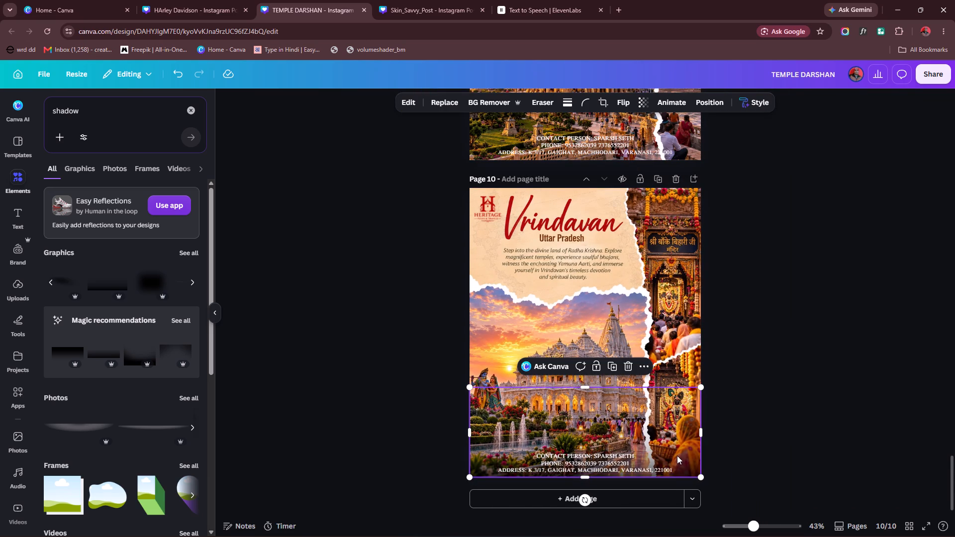
ctrl+drag(682, 451, 683, 276)
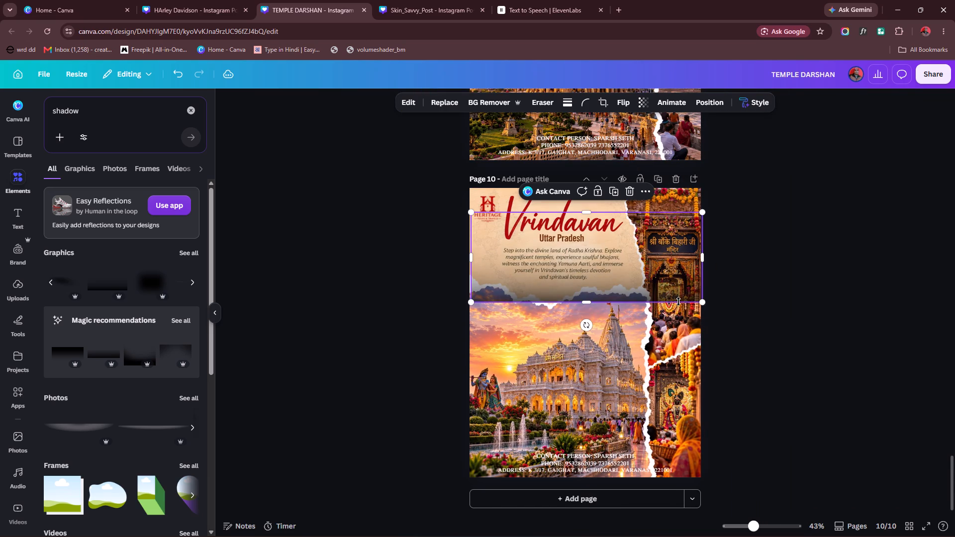
key(ctrl+z)
alt+drag(685, 450, 695, 252)
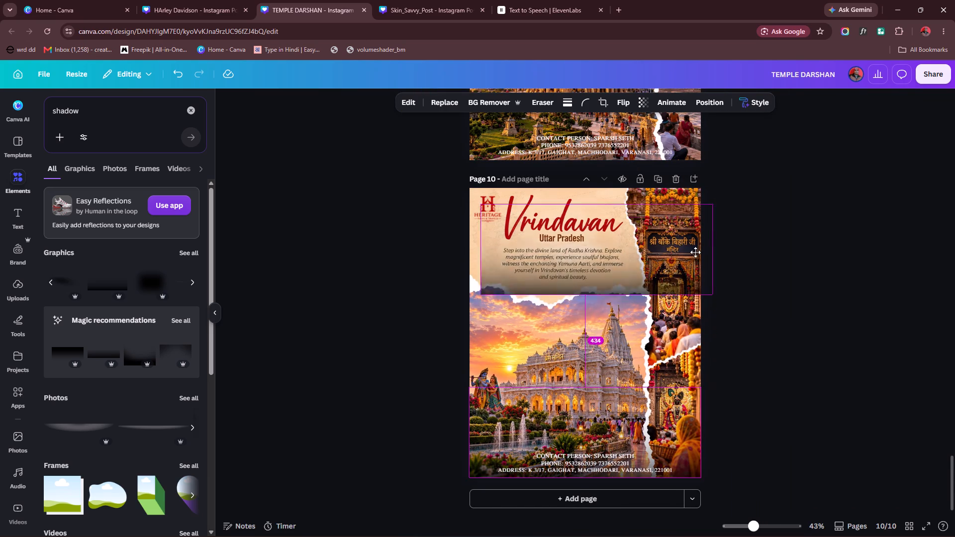
alt+drag(695, 252, 689, 138)
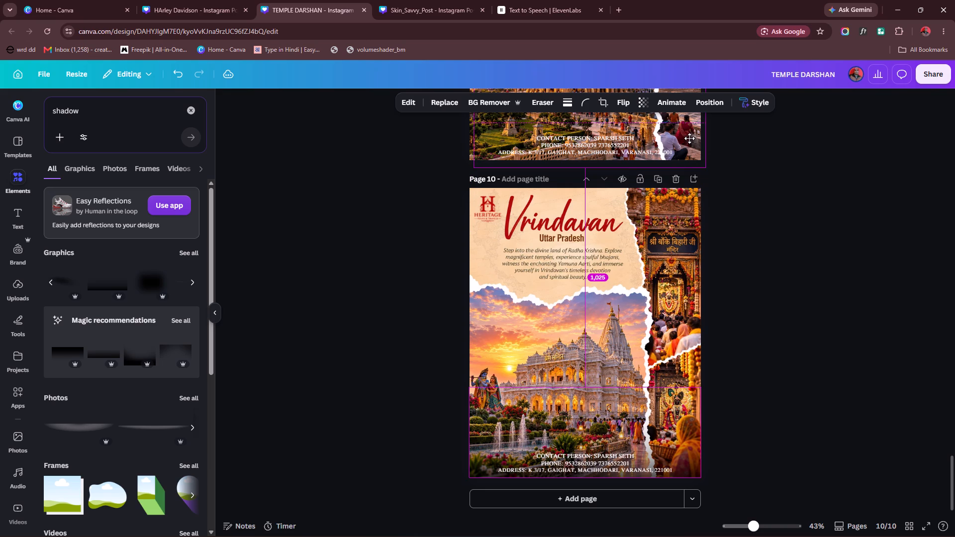
alt+drag(689, 138, 685, 134)
scroll(654, 156, up, 3)
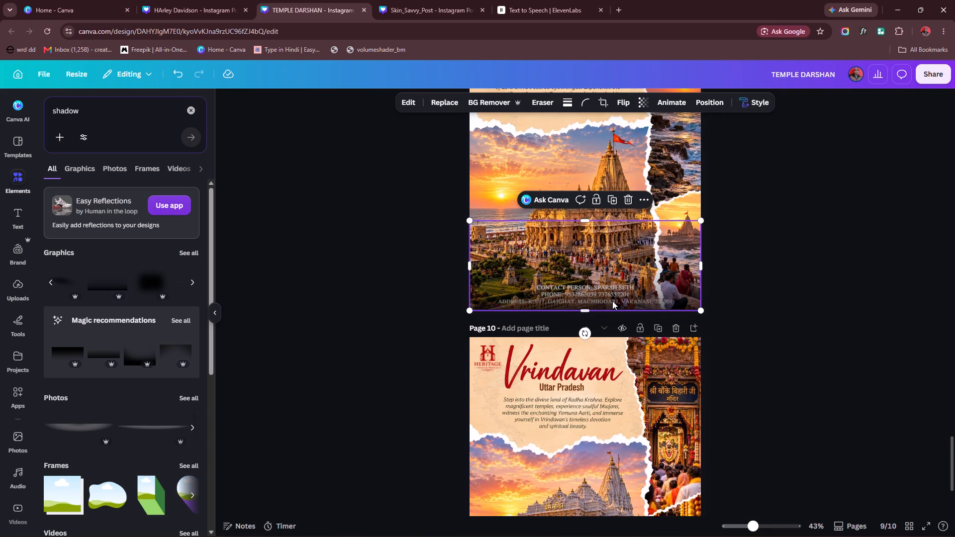
ctrl+scroll(612, 301, up, 4)
key(ctrl+bracketleft)
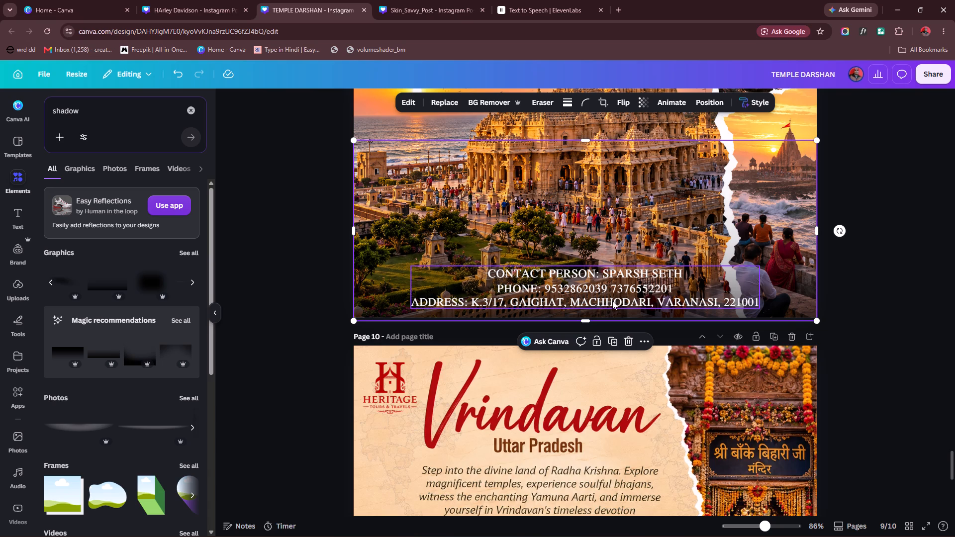
Duplicate page 9's shadow graphic onto the bottom edge of page 8 and send the copy behind the contact details.
scroll(700, 332, up, 3)
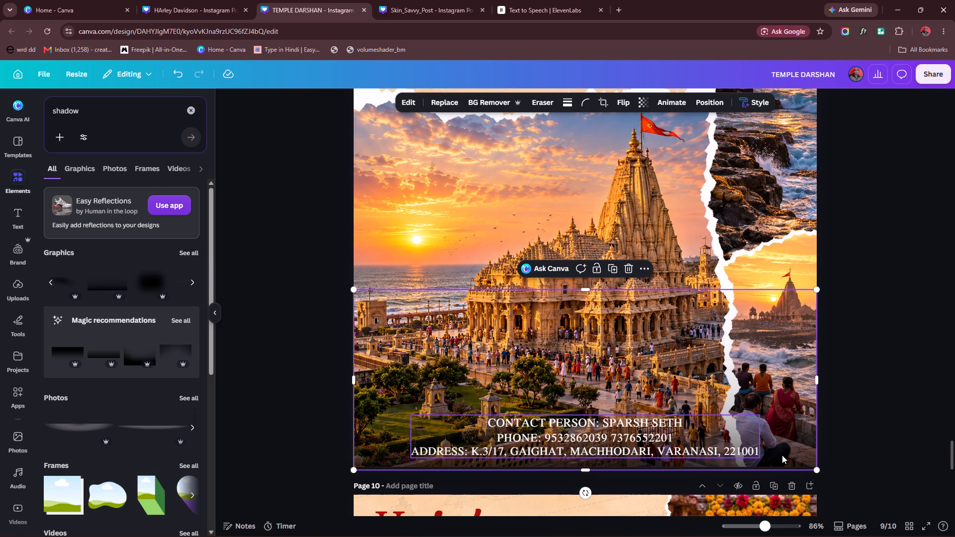
alt+drag(781, 459, 781, 194)
scroll(785, 231, up, 5)
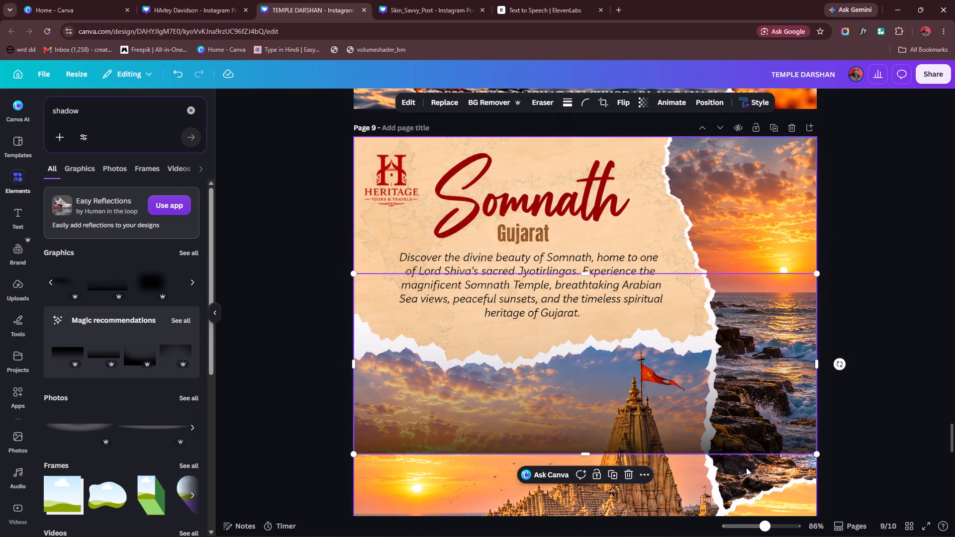
drag(768, 434, 807, 209)
scroll(751, 335, up, 3)
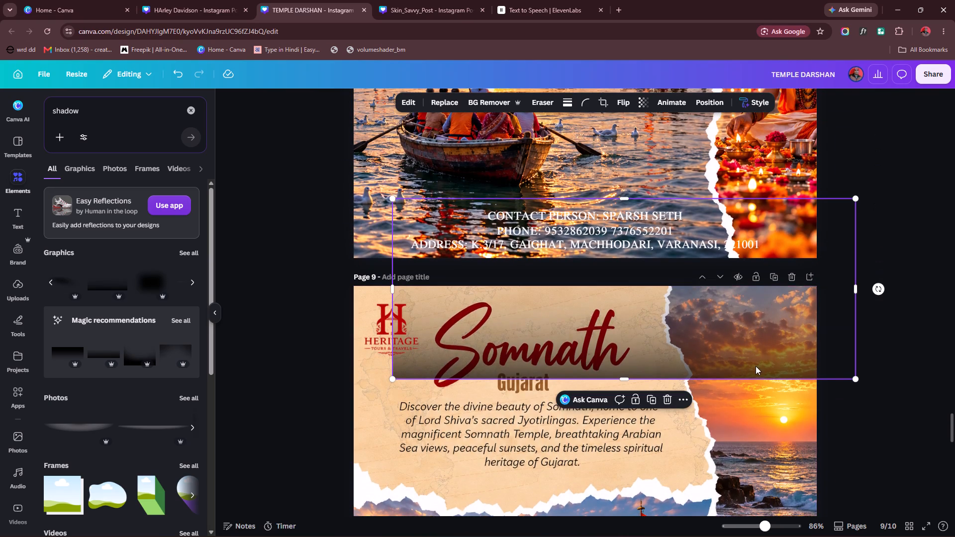
drag(757, 359, 717, 239)
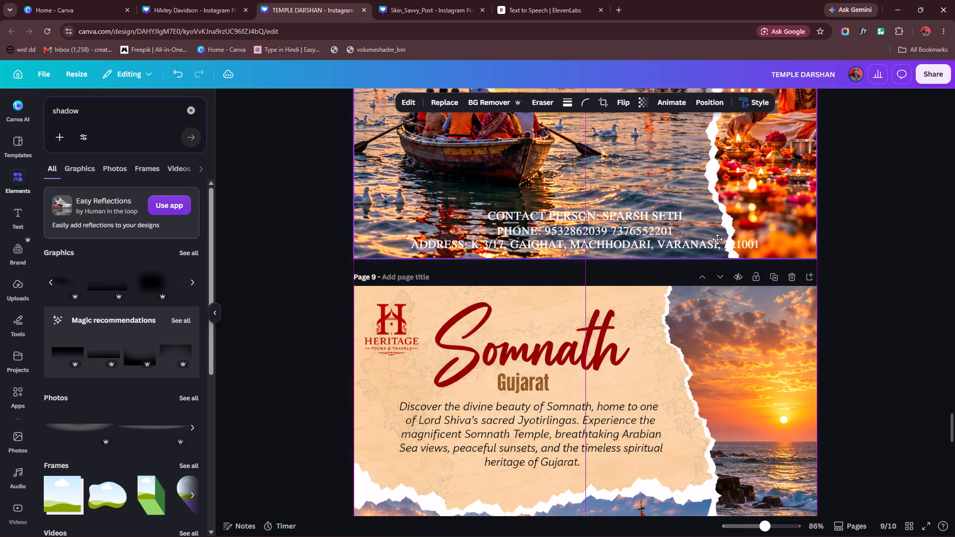
drag(717, 239, 717, 240)
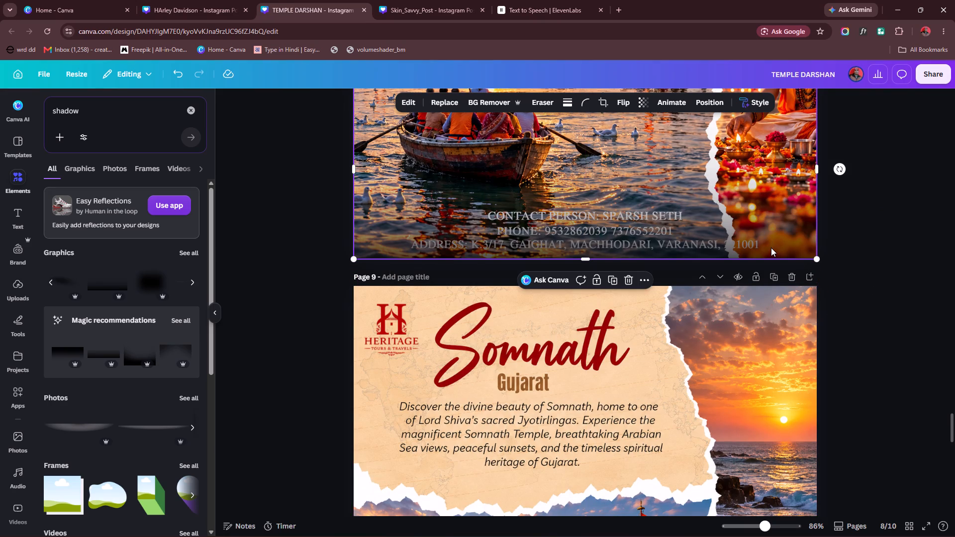
key(ctrl+bracketleft)
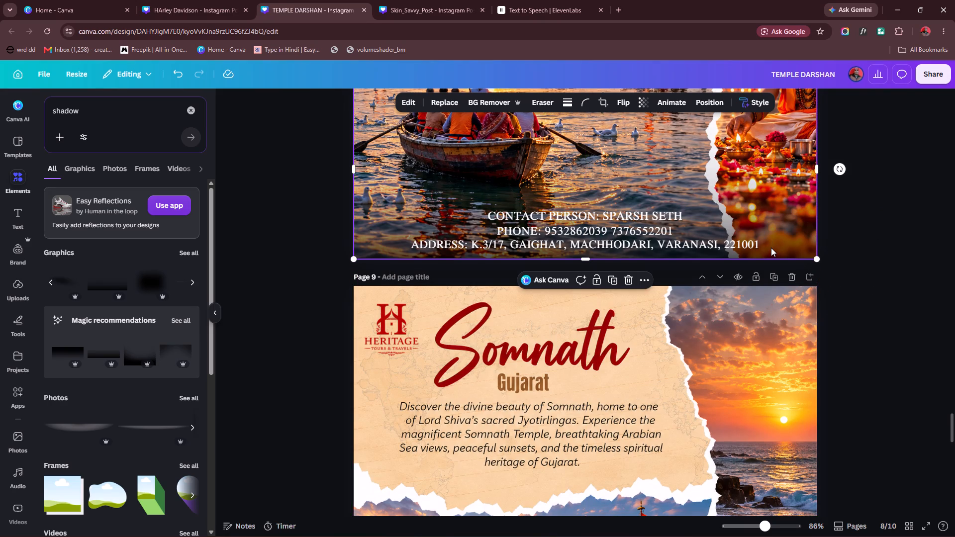
Raise the top edge of page 8's shadow graphic so it covers more of the river scene.
scroll(771, 248, up, 3)
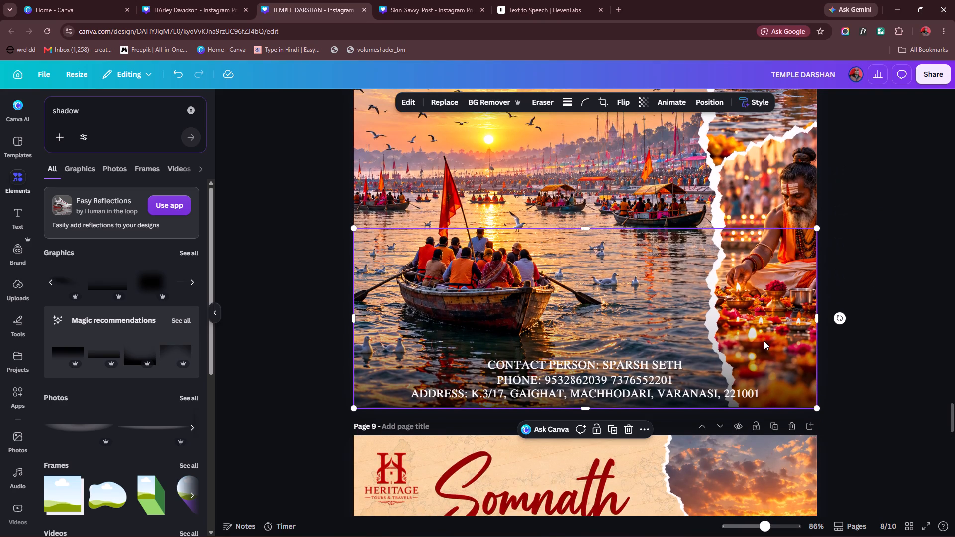
scroll(764, 341, up, 1)
scroll(780, 427, up, 1)
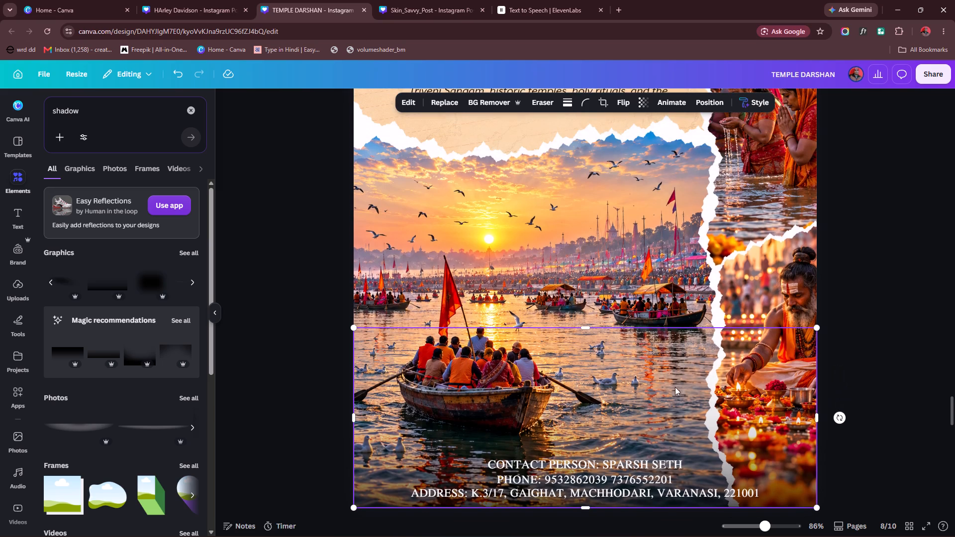
drag(588, 328, 594, 262)
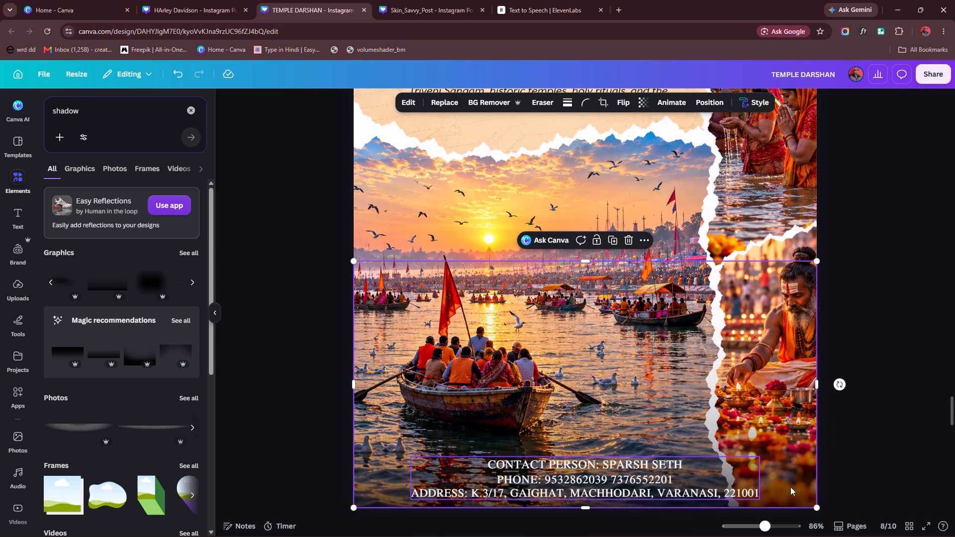
Duplicate page 8's shadow graphic onto the bottom edge of page 7 and send the copy behind the contact details.
alt+drag(789, 487, 784, 204)
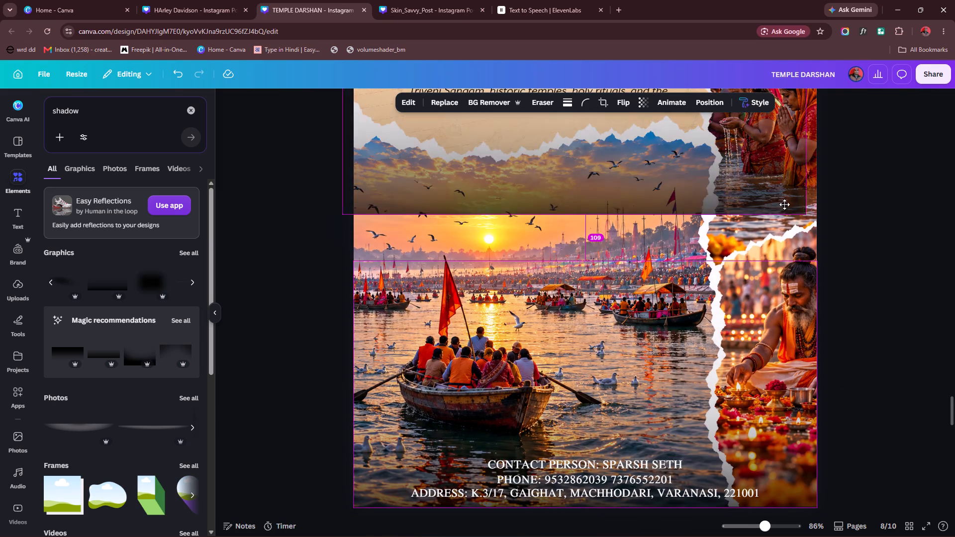
alt+drag(784, 204, 789, 212)
scroll(783, 220, up, 4)
drag(775, 368, 791, 144)
scroll(774, 196, up, 4)
drag(788, 368, 774, 261)
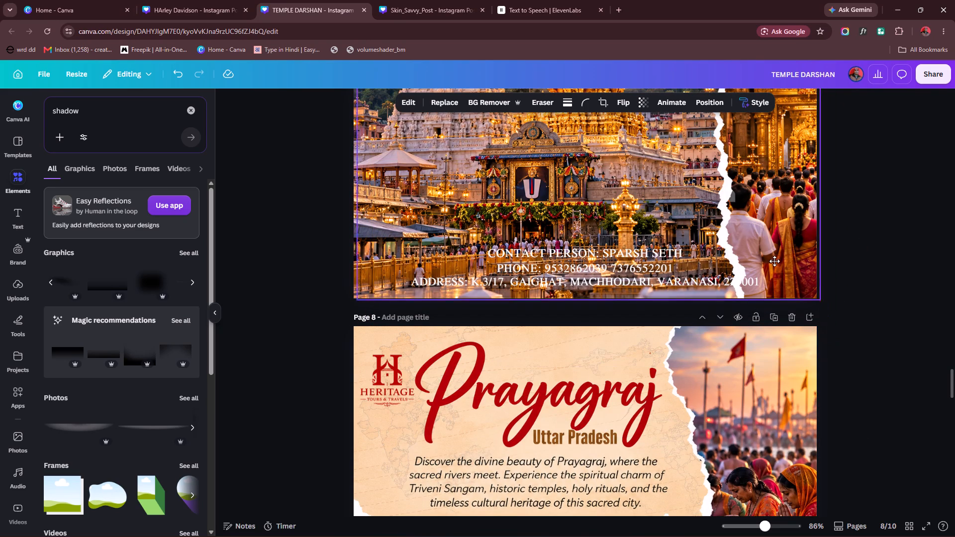
drag(774, 261, 770, 261)
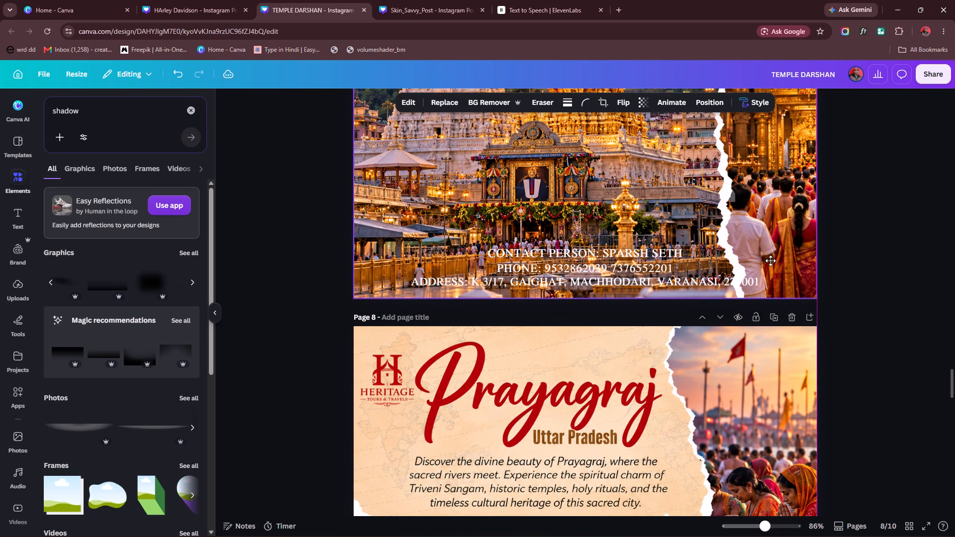
drag(770, 261, 770, 260)
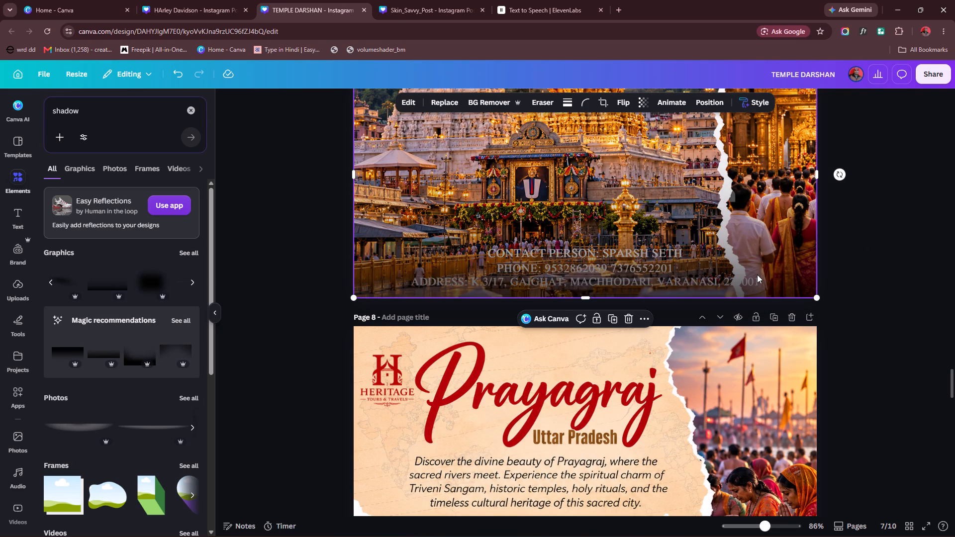
key(ctrl+bracketleft)
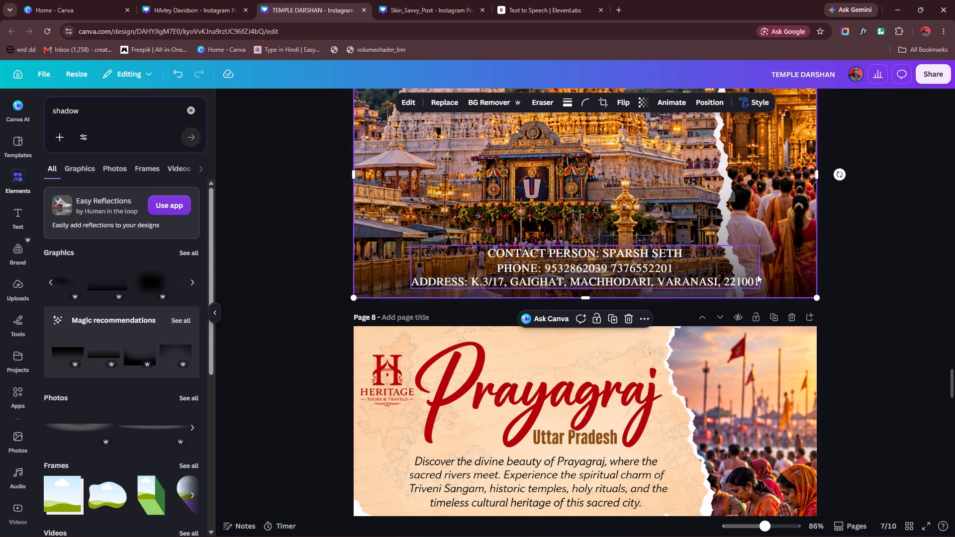
Duplicate page 7's shadow graphic onto the bottom edge of page 6 and send the copy behind the contact details.
scroll(757, 274, up, 3)
scroll(754, 334, down, 2)
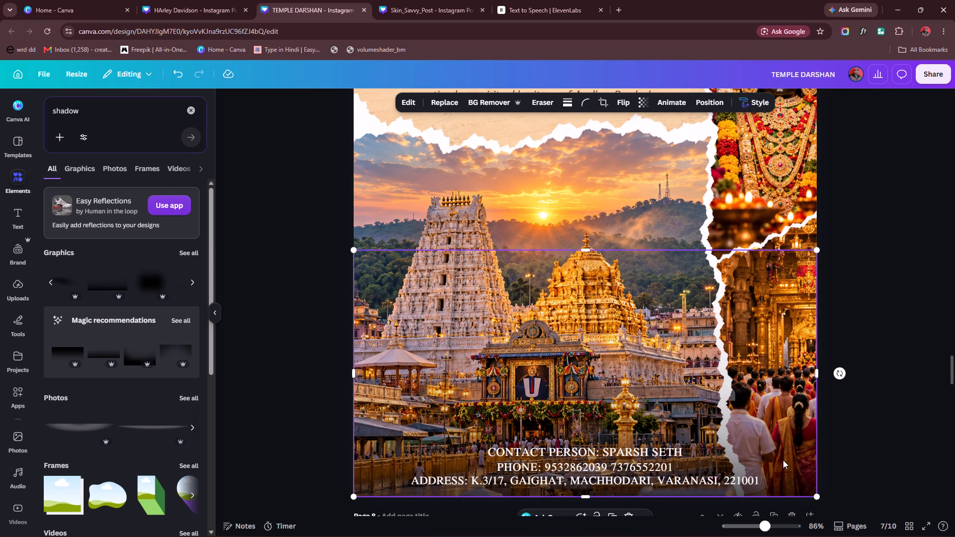
alt+drag(787, 459, 783, 208)
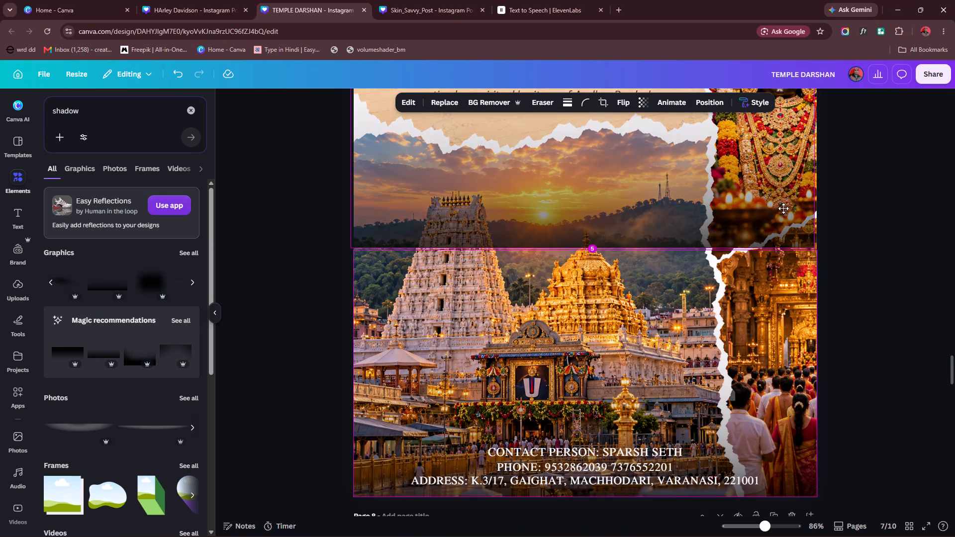
alt+drag(783, 208, 785, 212)
scroll(769, 232, up, 5)
scroll(746, 352, up, 1)
drag(762, 479, 801, 350)
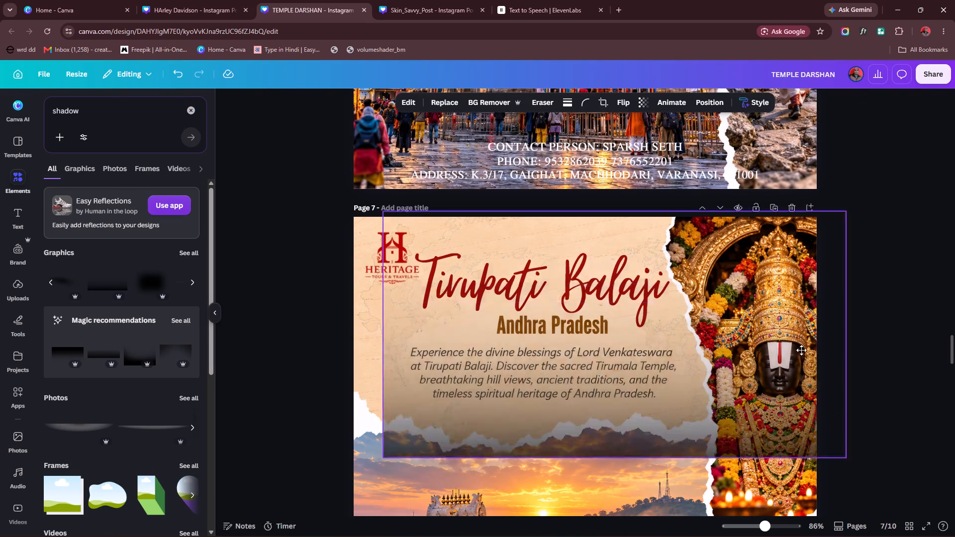
drag(801, 350, 785, 141)
scroll(783, 162, up, 3)
drag(807, 322, 780, 286)
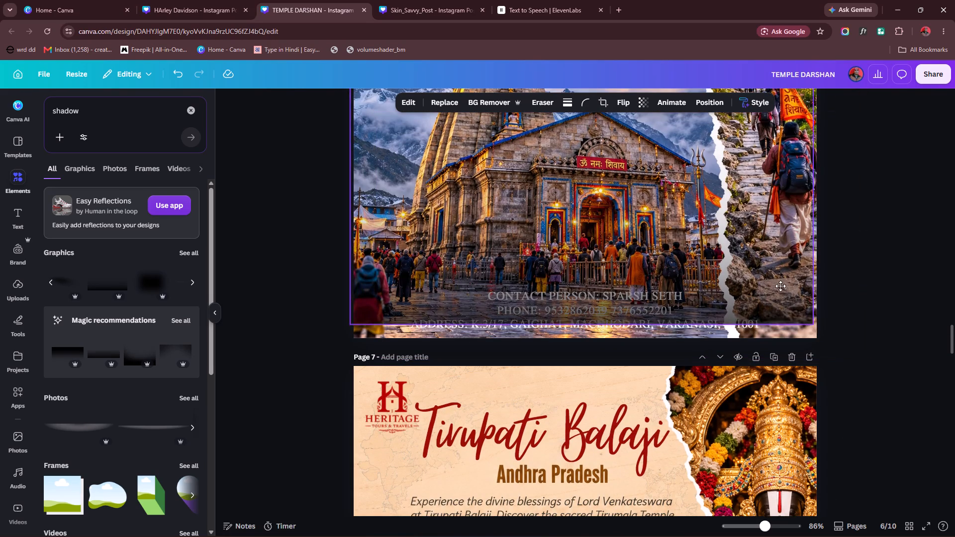
drag(780, 286, 783, 298)
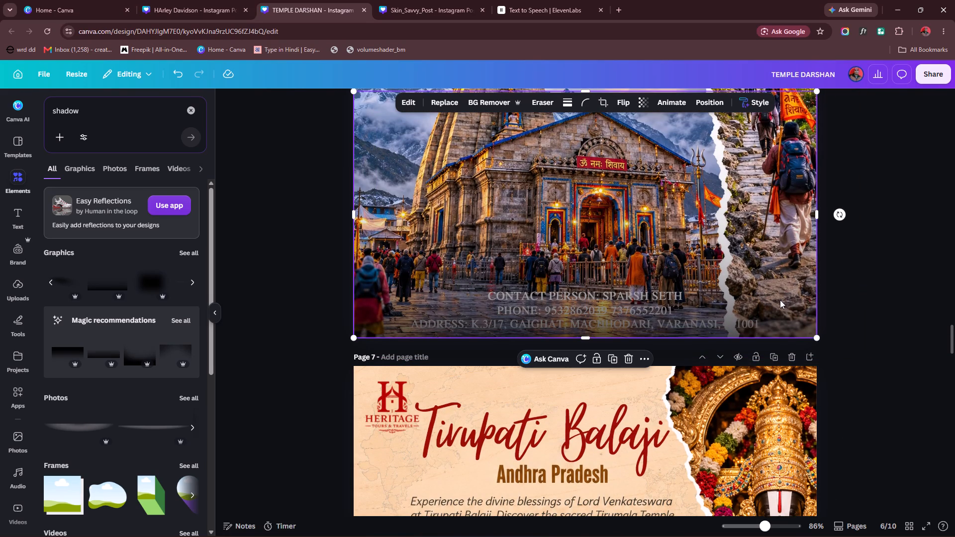
key(ctrl+bracketleft)
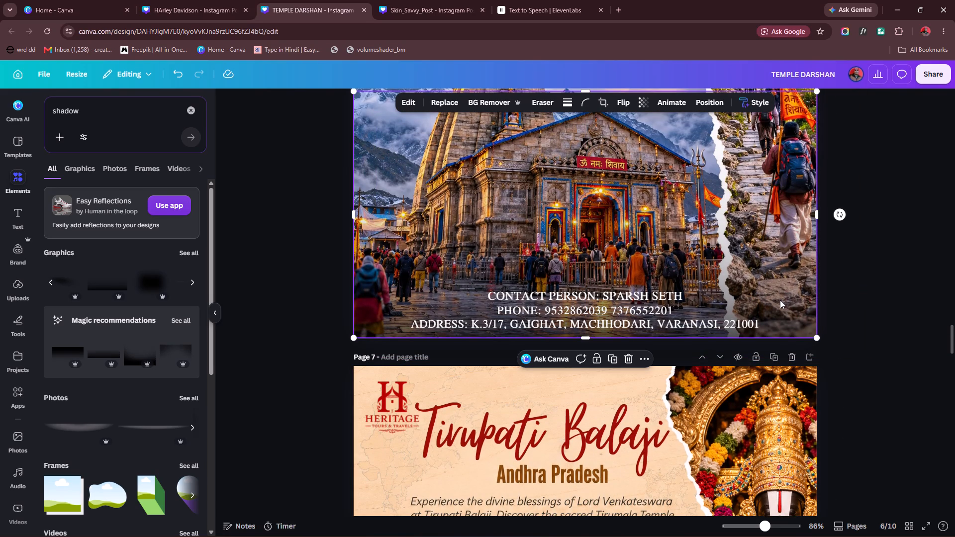
Duplicate page 6's shadow graphic onto the bottom edge of page 5 and send the copy behind the contact details.
scroll(783, 300, up, 4)
scroll(779, 382, down, 3)
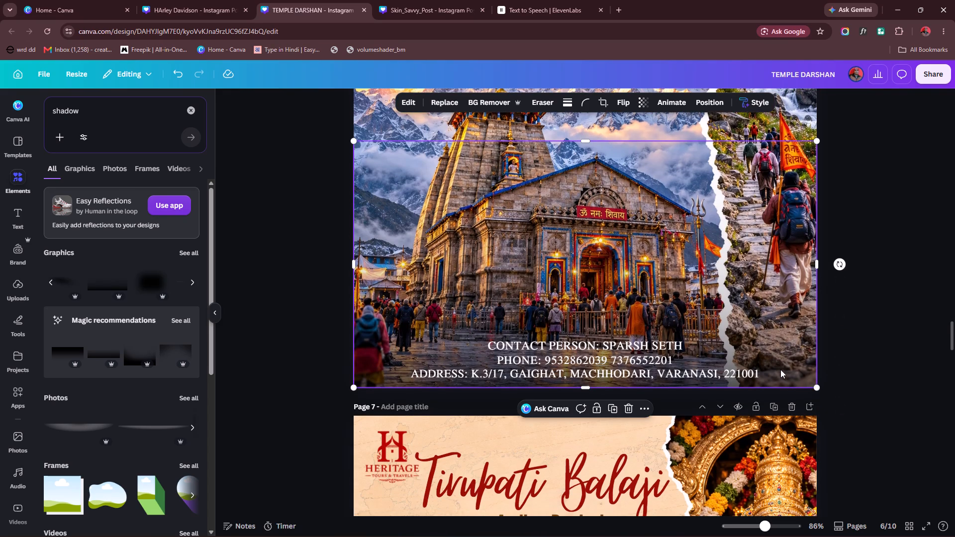
alt+drag(780, 369, 774, 107)
scroll(784, 137, up, 4)
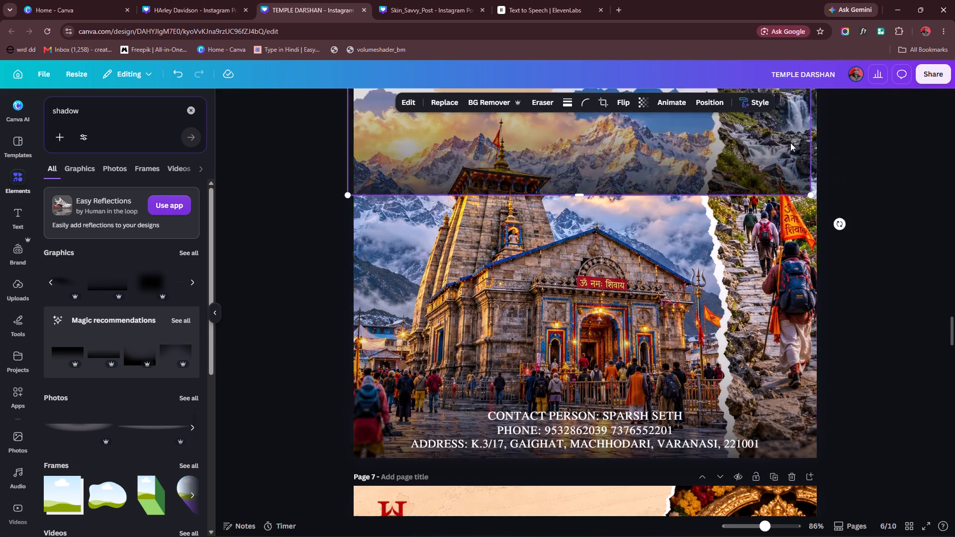
drag(774, 298, 794, 165)
scroll(789, 190, up, 9)
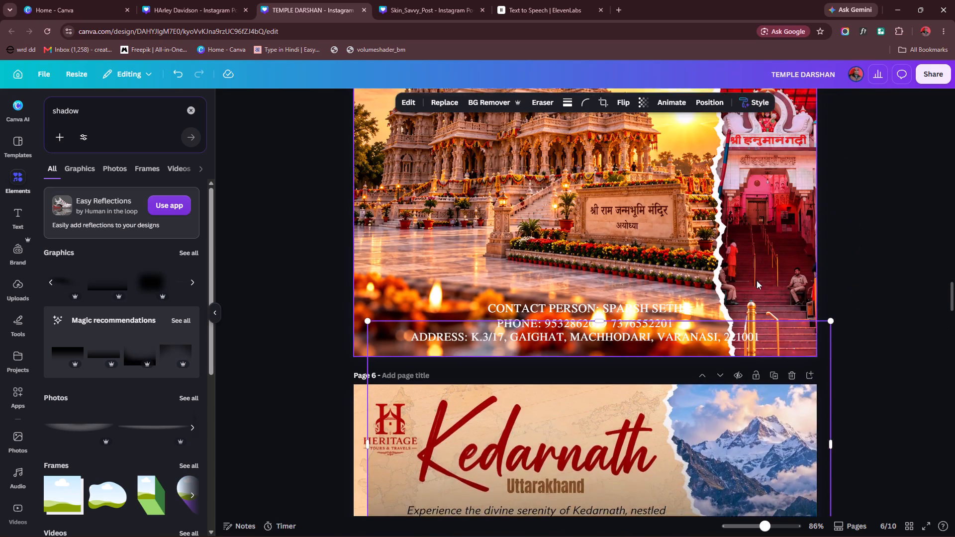
scroll(738, 404, down, 3)
drag(784, 301, 774, 94)
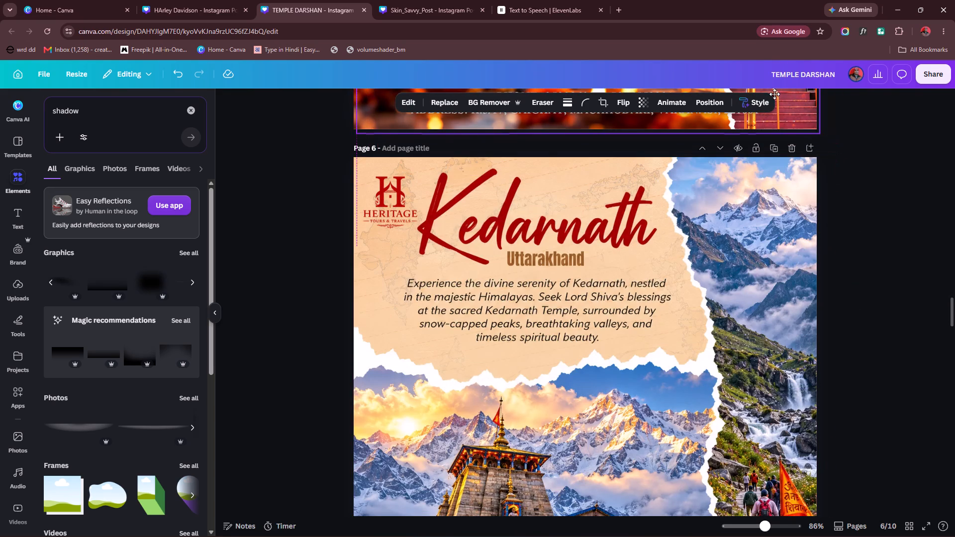
drag(774, 94, 771, 90)
scroll(767, 121, up, 2)
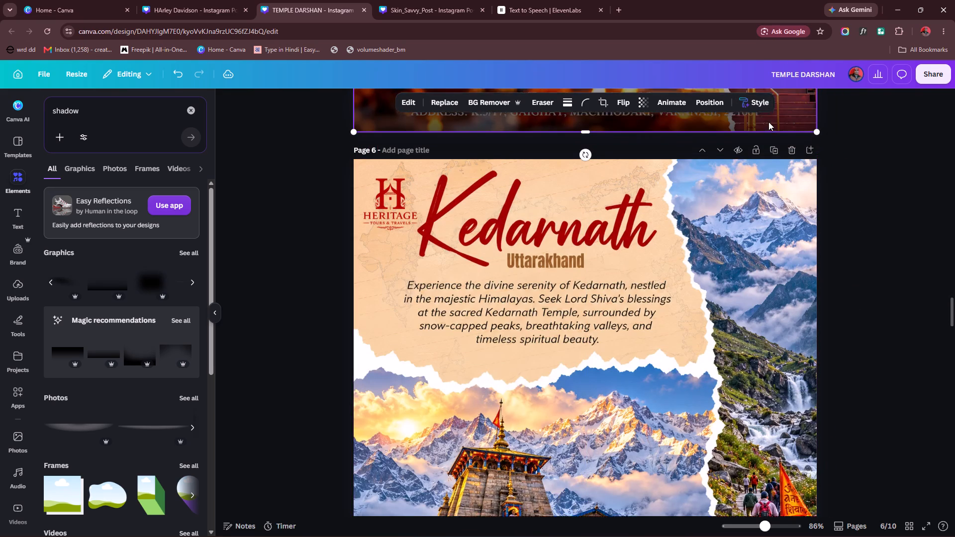
scroll(768, 122, up, 2)
scroll(754, 255, up, 2)
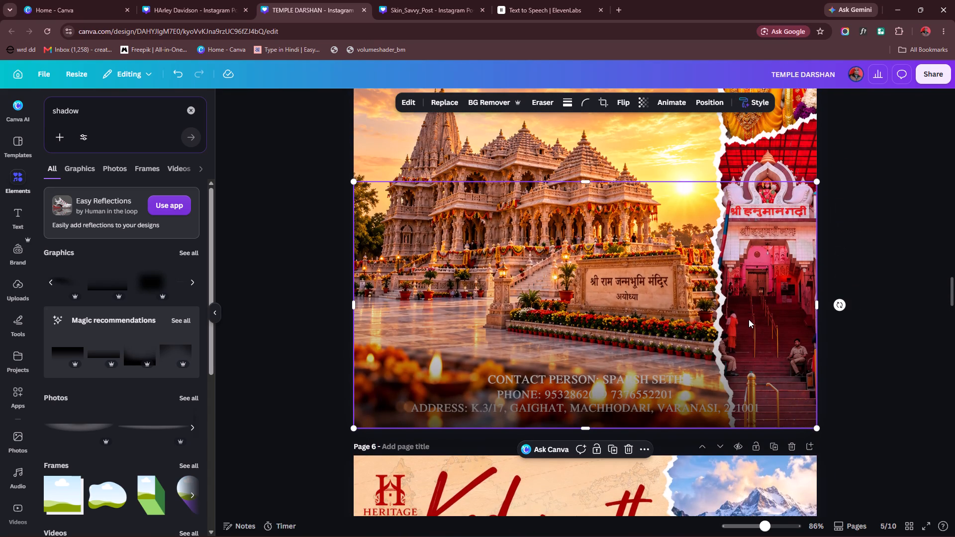
key(ctrl+bracketleft)
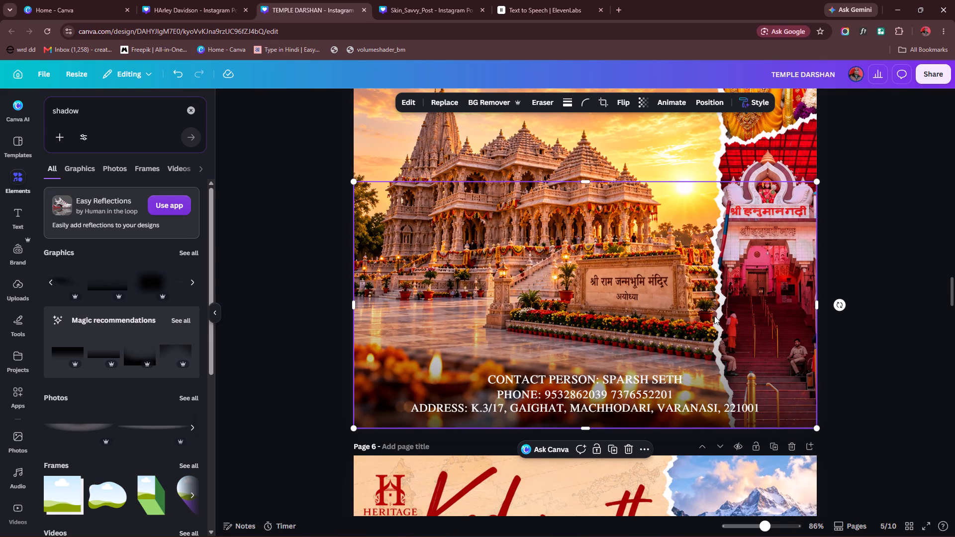
Duplicate page 5's shadow graphic onto the bottom edge of page 4, over the boat and river scene.
scroll(707, 331, up, 2)
scroll(705, 331, down, 2)
ctrl+drag(791, 403, 771, 181)
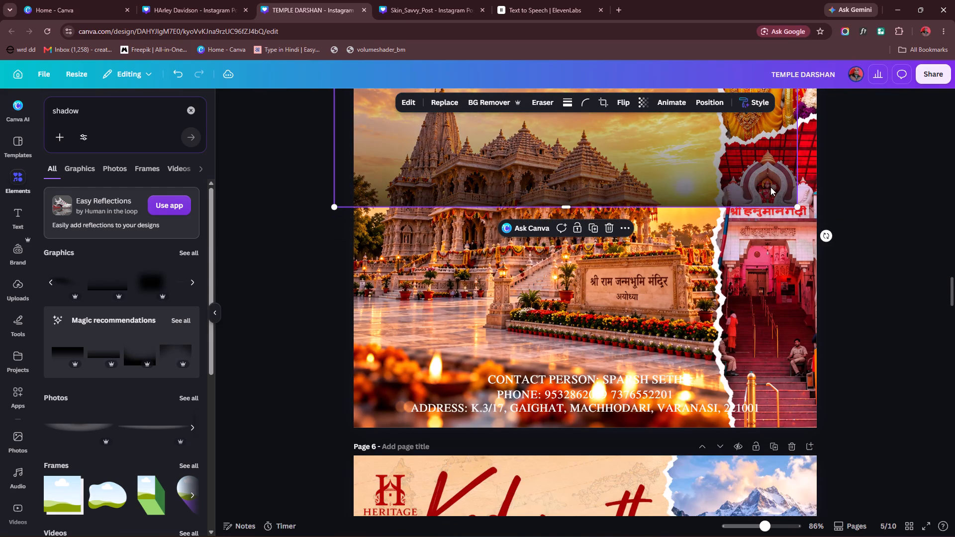
key(ctrl+z)
alt+drag(793, 420, 791, 144)
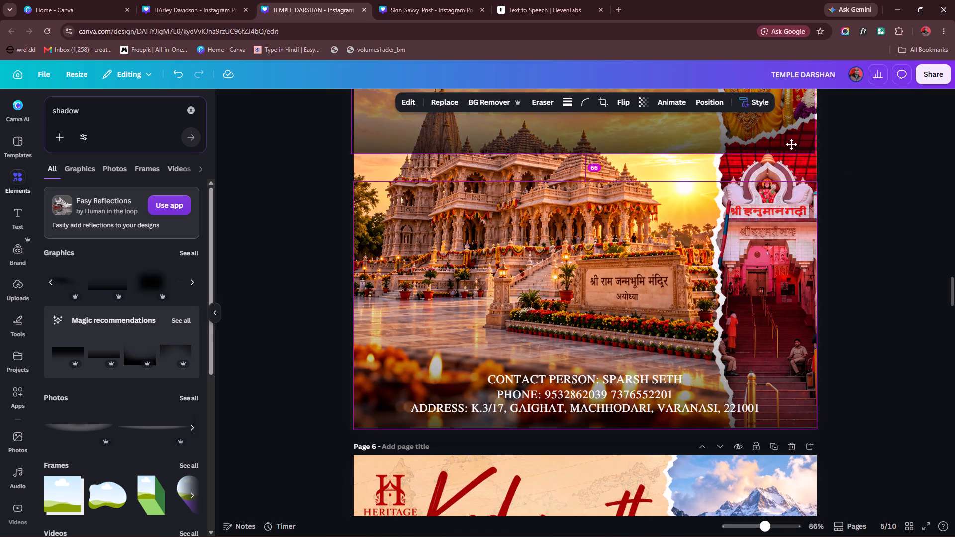
alt+drag(791, 144, 792, 145)
scroll(794, 190, up, 5)
drag(774, 339, 804, 187)
scroll(774, 209, up, 5)
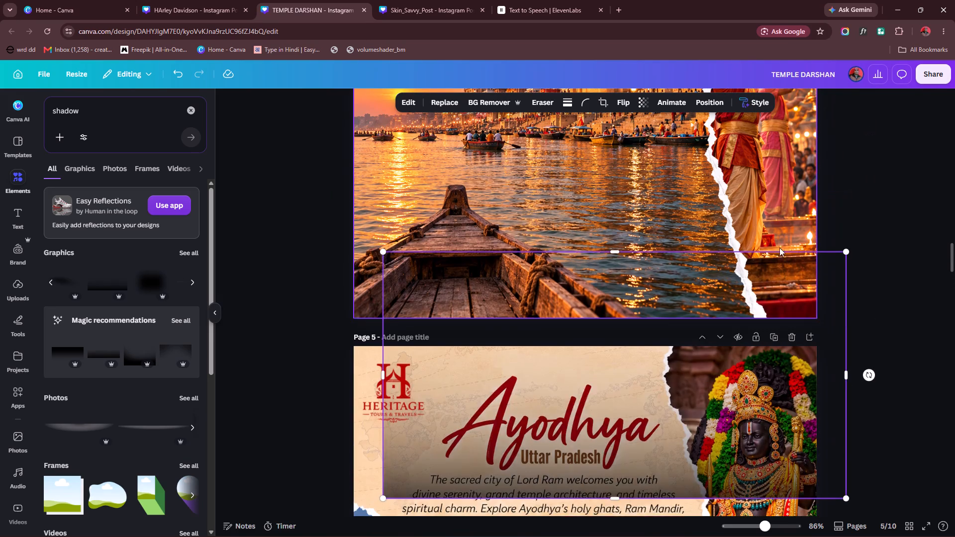
drag(789, 455, 758, 275)
Duplicate page 5's contact details text onto the bottom of page 4, over the shadow graphic.
scroll(668, 229, up, 11)
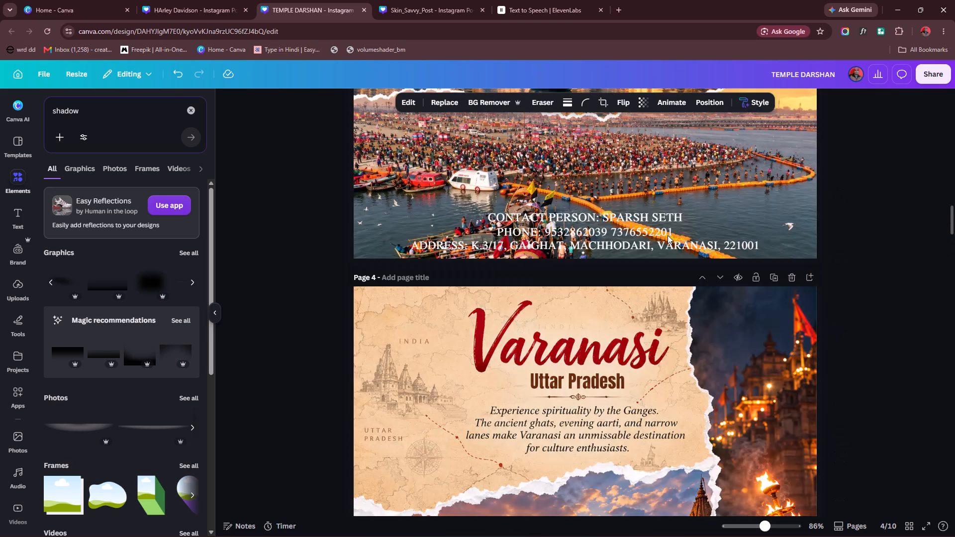
scroll(668, 236, down, 5)
scroll(668, 237, up, 5)
scroll(668, 237, down, 19)
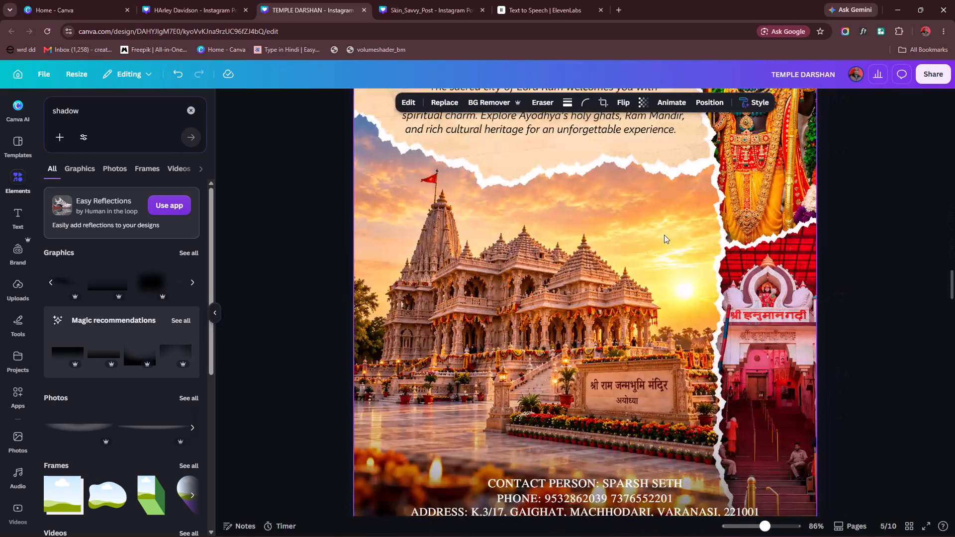
click(560, 479)
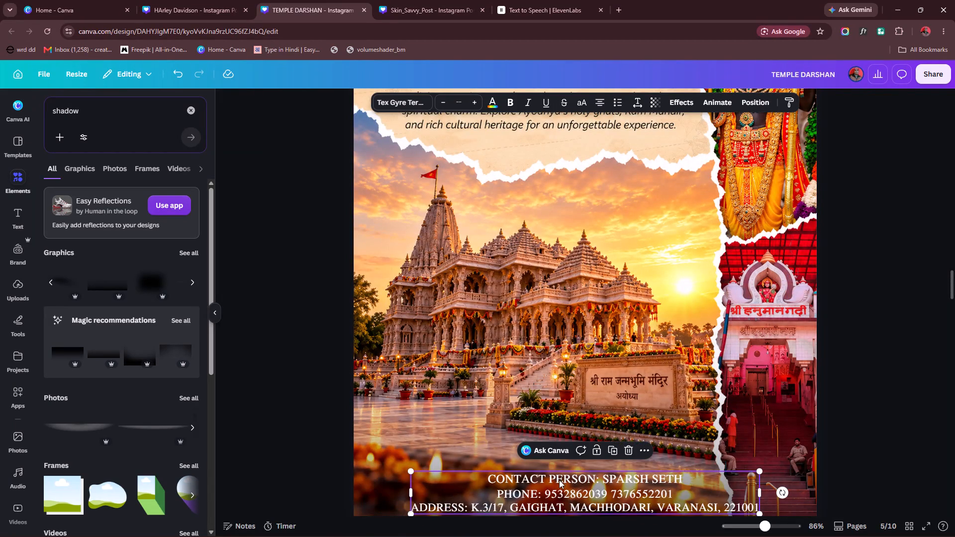
alt+drag(560, 486, 577, 201)
scroll(603, 239, up, 6)
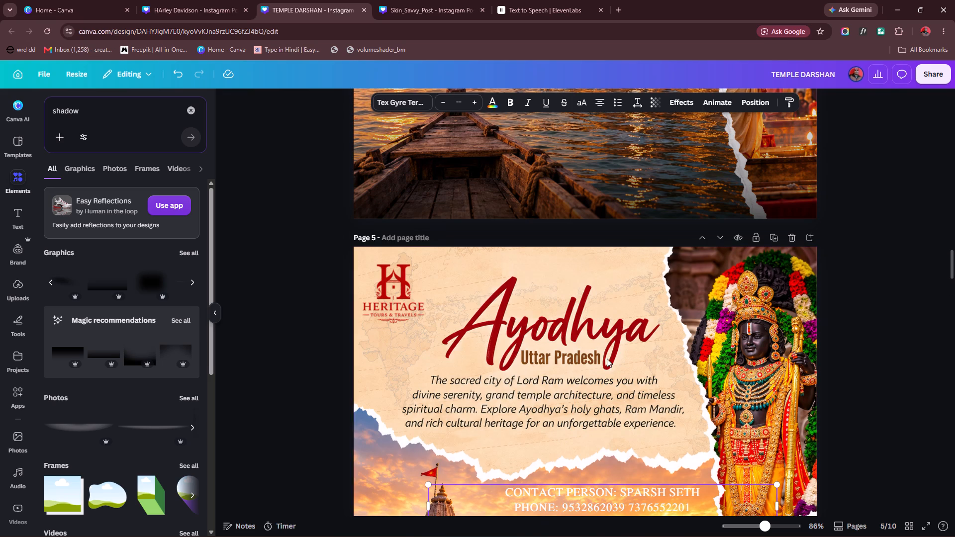
drag(576, 500, 578, 188)
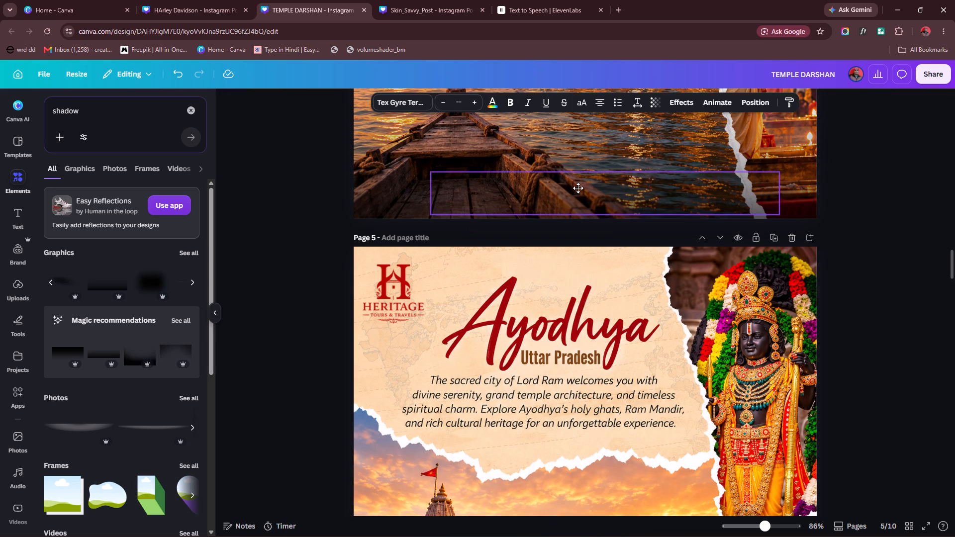
drag(578, 188, 572, 192)
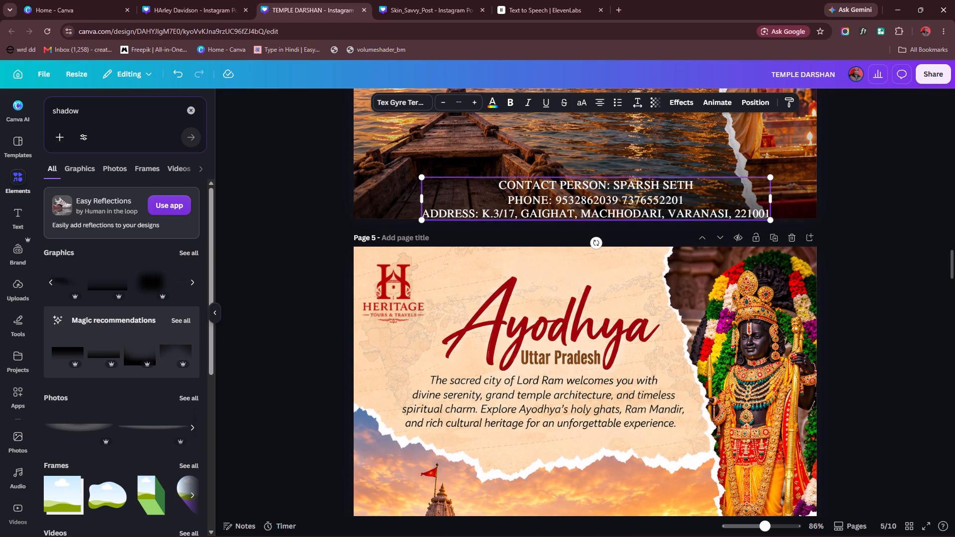
Nudge page 4's contact details up to Y 1237 px and centre them horizontally on the page.
key(Up)
key(Up)
key(Up)
key(Up)
key(Up)
key(Up)
key(Up)
key(Up)
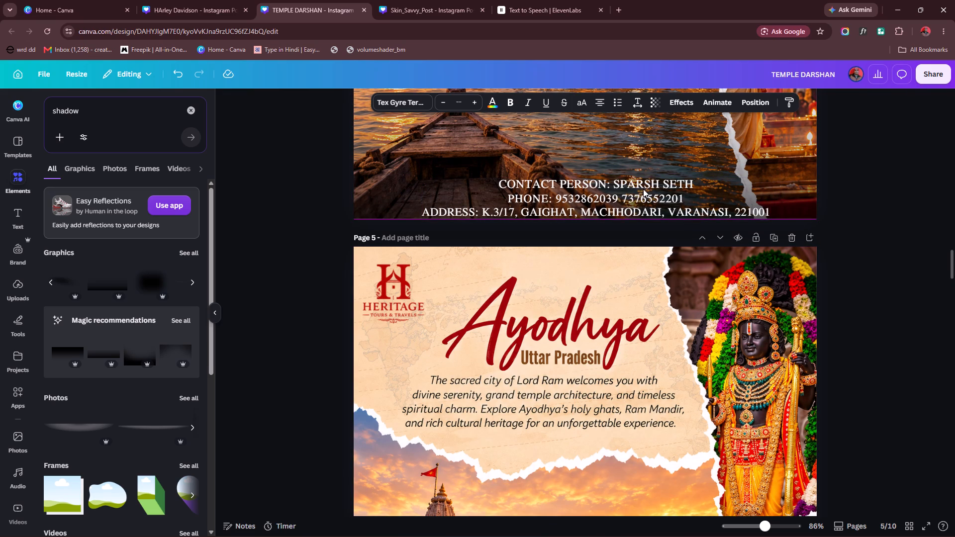
key(Up)
key(Up)
key(Up)
key(Up)
key(Up)
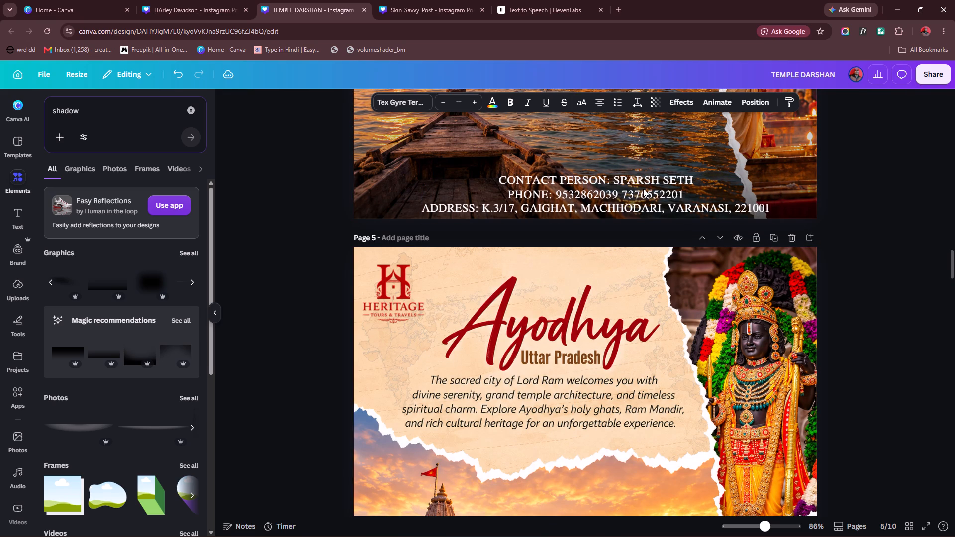
key(Up)
key(Up)
key(Up)
key(Up)
click(751, 101)
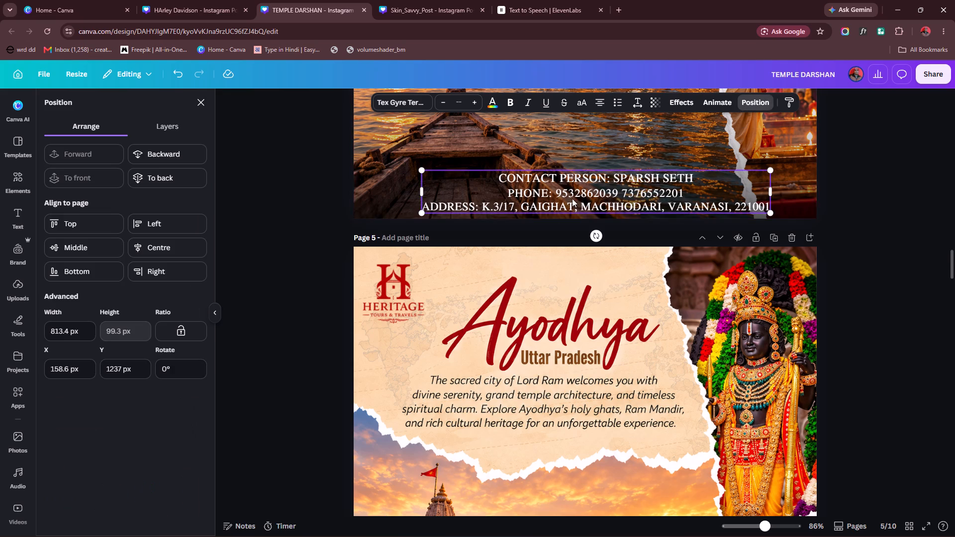
click(149, 247)
click(242, 239)
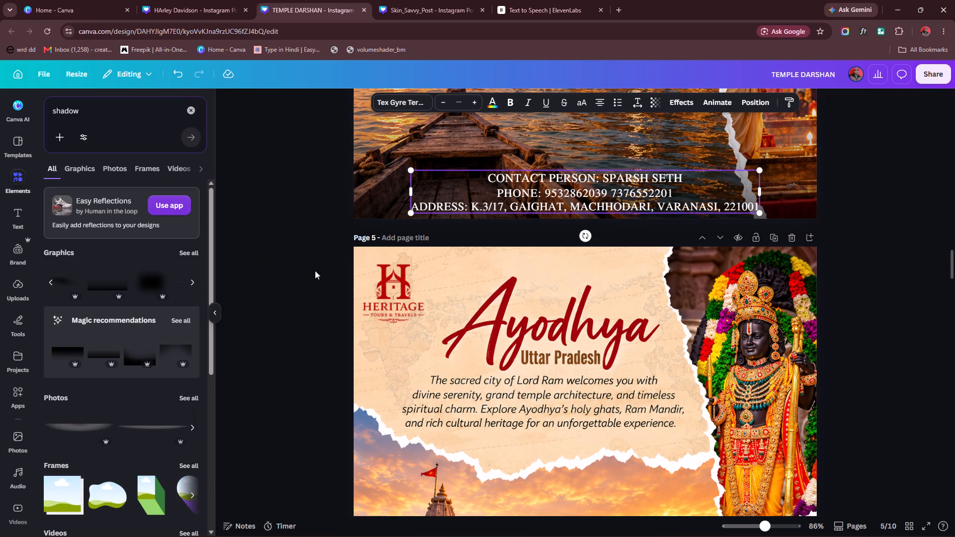
click(306, 247)
Duplicate page 5's Heritage logo onto the upper-left corner of page 4, beside the Varanasi title.
click(400, 285)
alt+drag(400, 286, 422, 113)
scroll(449, 151, up, 5)
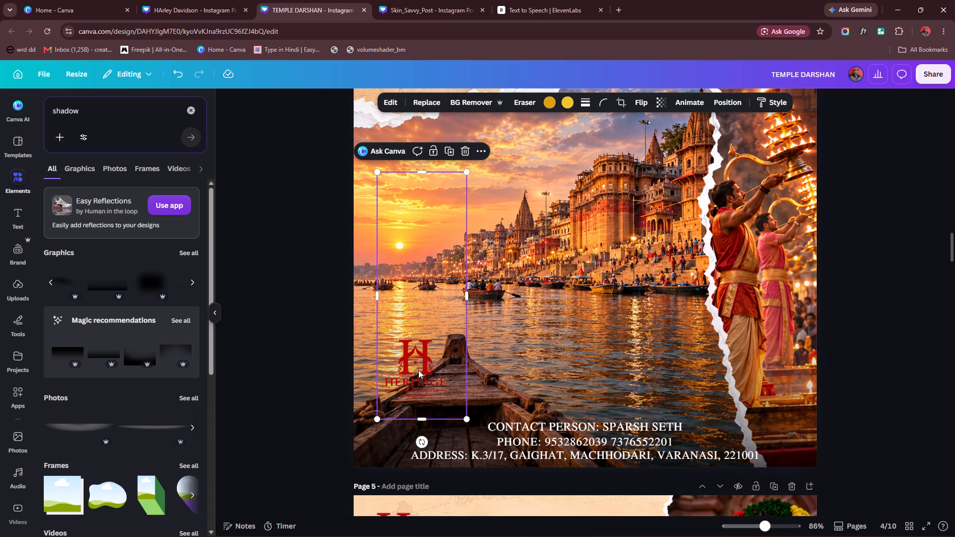
drag(417, 365, 450, 147)
scroll(519, 205, up, 7)
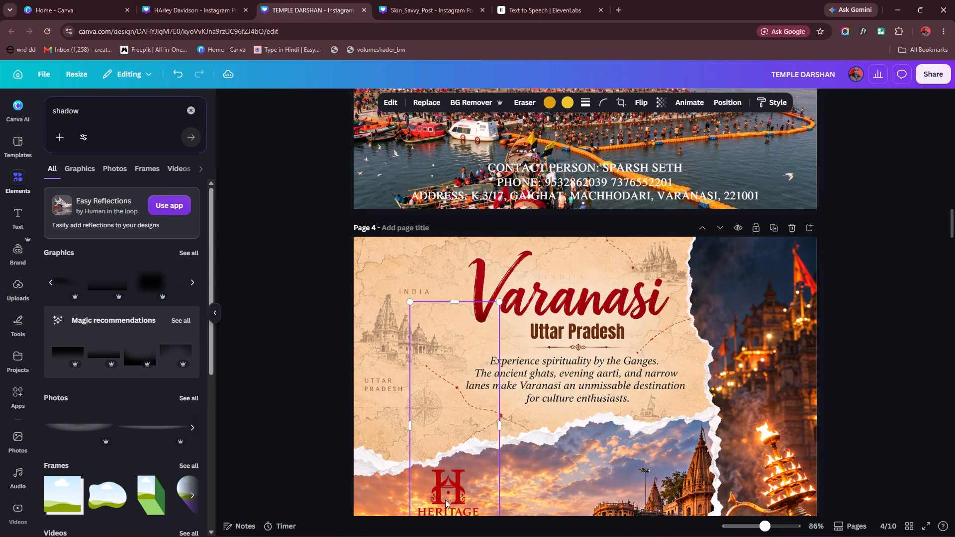
drag(453, 490, 399, 271)
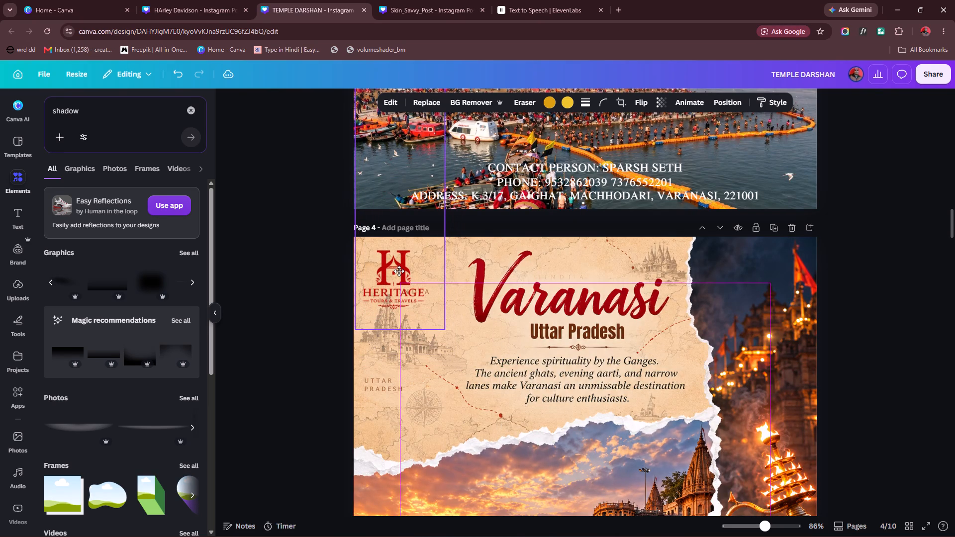
drag(399, 271, 398, 270)
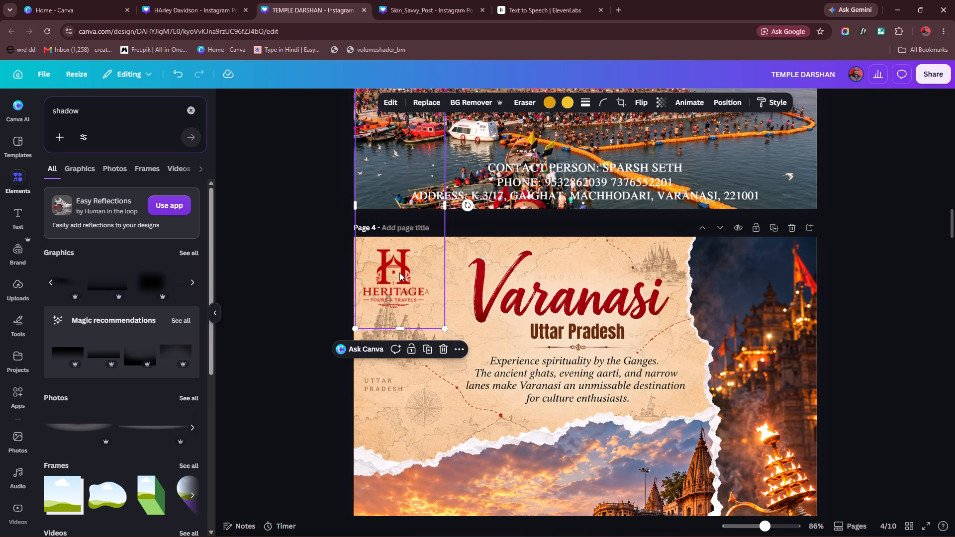
click(278, 311)
Duplicate page 4's shadow graphic onto the bottom edge of page 3 and send the copy behind the contact details.
scroll(585, 312, down, 12)
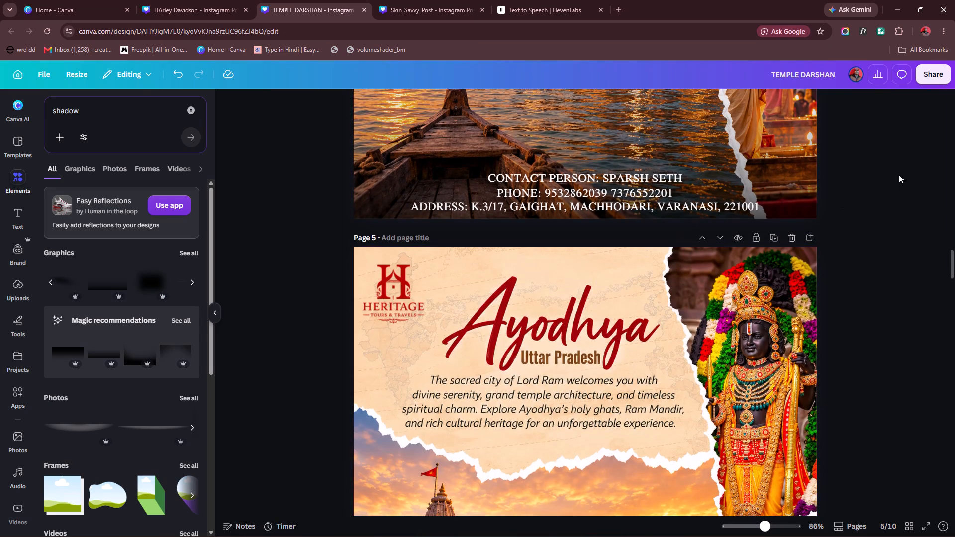
click(807, 189)
scroll(795, 200, up, 4)
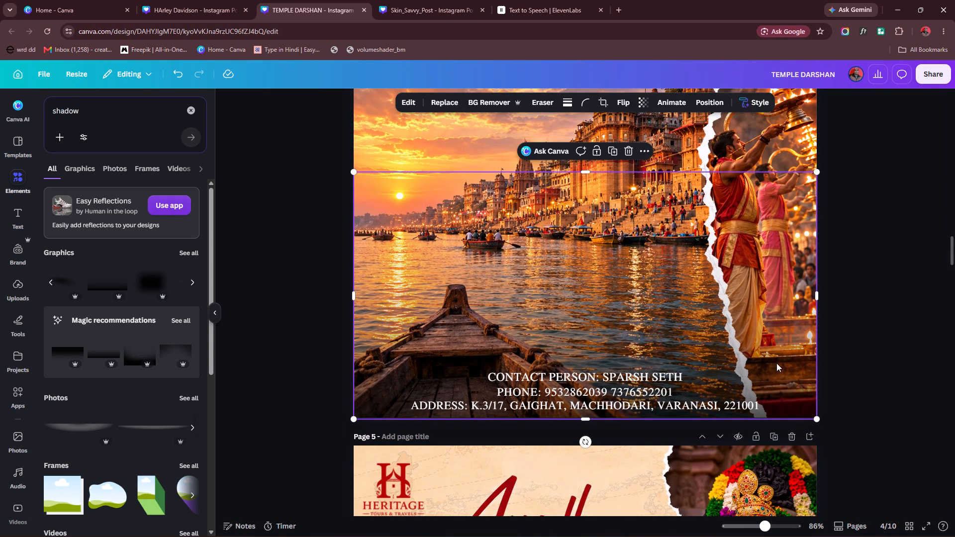
alt+drag(775, 389, 775, 118)
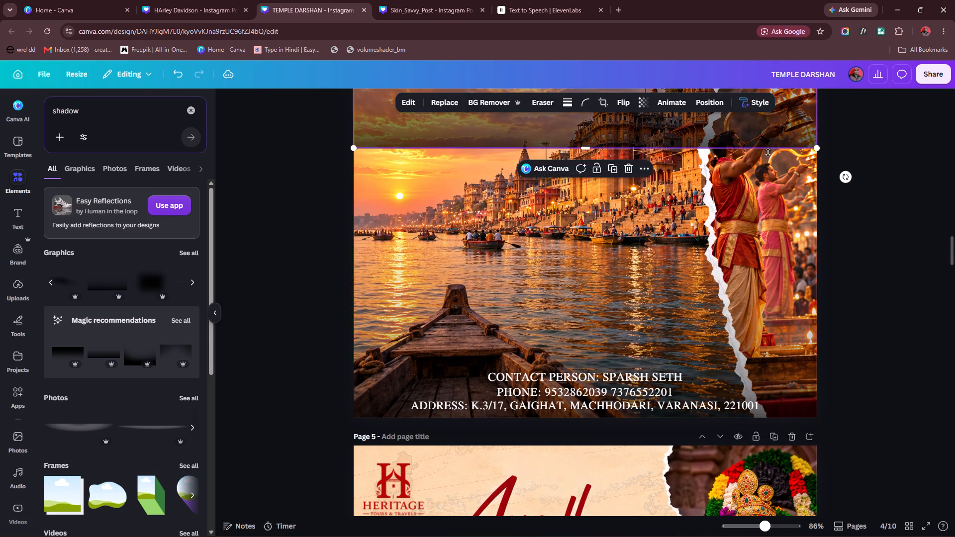
scroll(766, 154, up, 5)
drag(792, 356, 788, 194)
scroll(778, 215, up, 5)
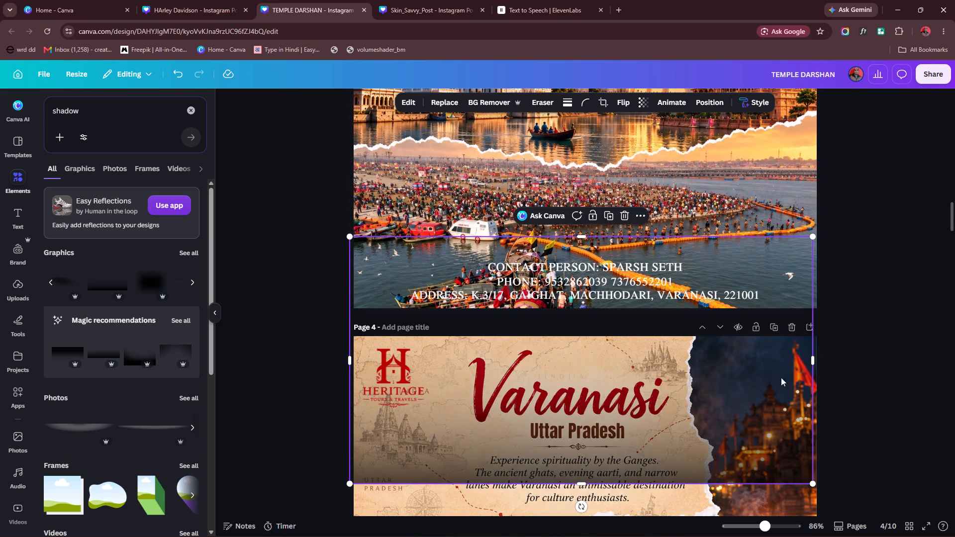
drag(785, 436, 789, 262)
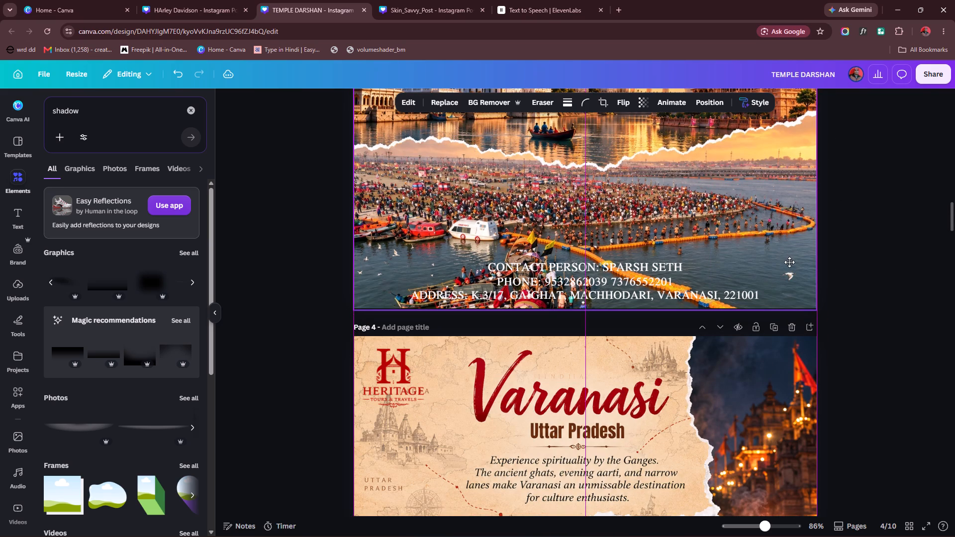
drag(789, 262, 789, 260)
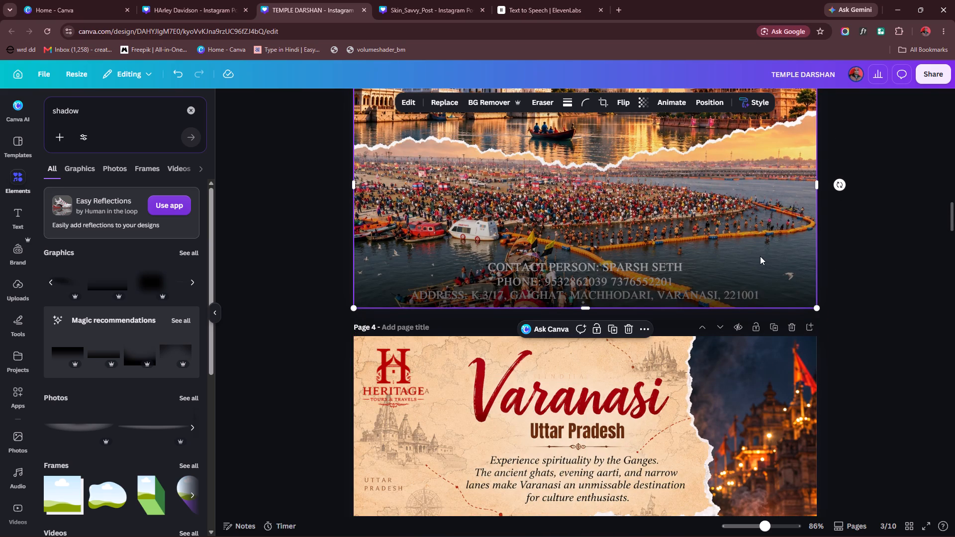
key(ctrl+bracketleft)
Move page 3's Heritage logo from the top centre to the page's upper-right corner and enlarge it.
scroll(757, 254, up, 1)
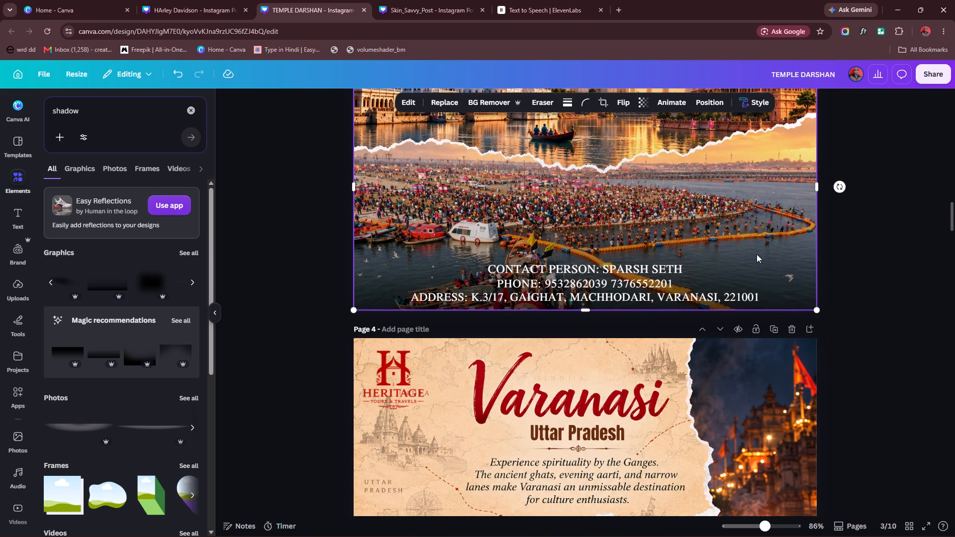
scroll(757, 254, up, 9)
scroll(625, 284, up, 4)
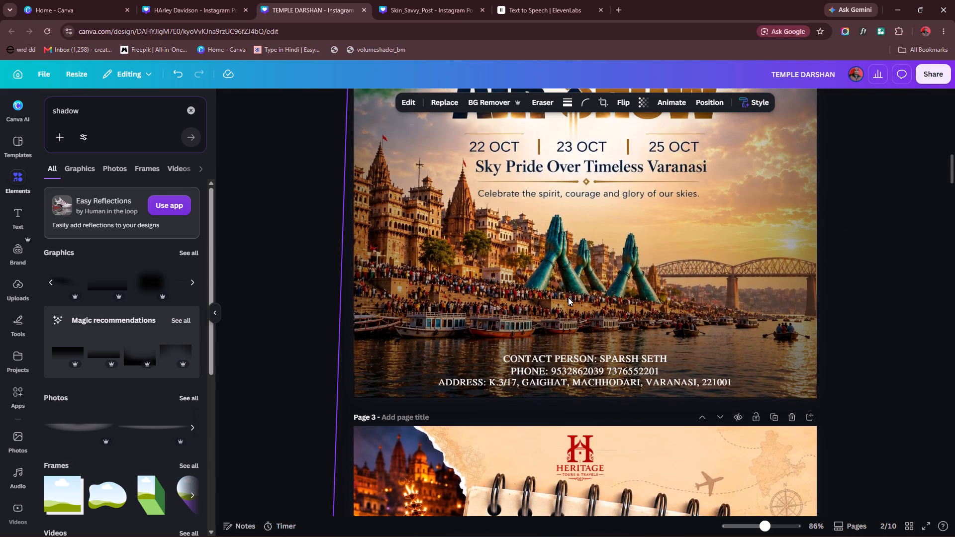
scroll(566, 293, down, 2)
drag(579, 250, 713, 247)
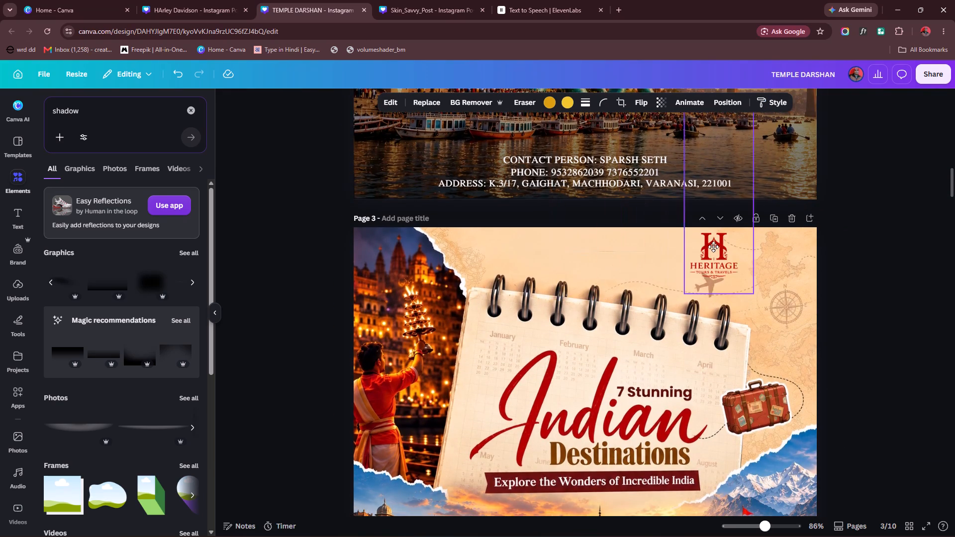
drag(713, 247, 743, 257)
drag(785, 306, 807, 326)
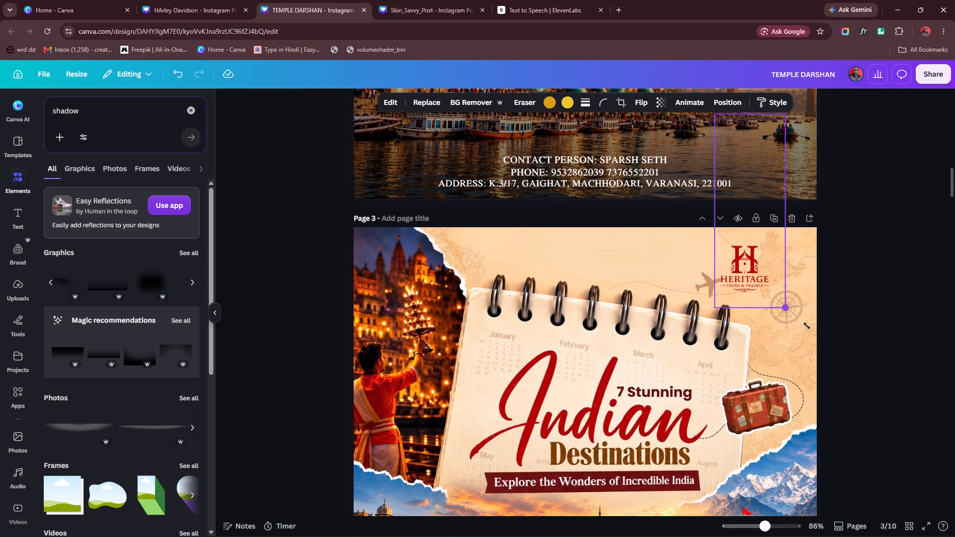
drag(807, 326, 863, 384)
drag(765, 334, 776, 270)
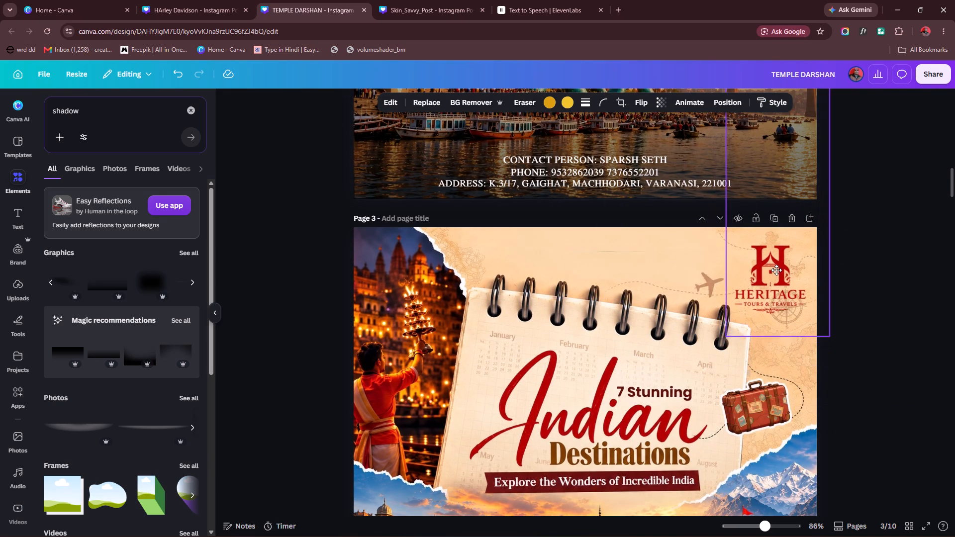
drag(776, 270, 777, 268)
click(881, 300)
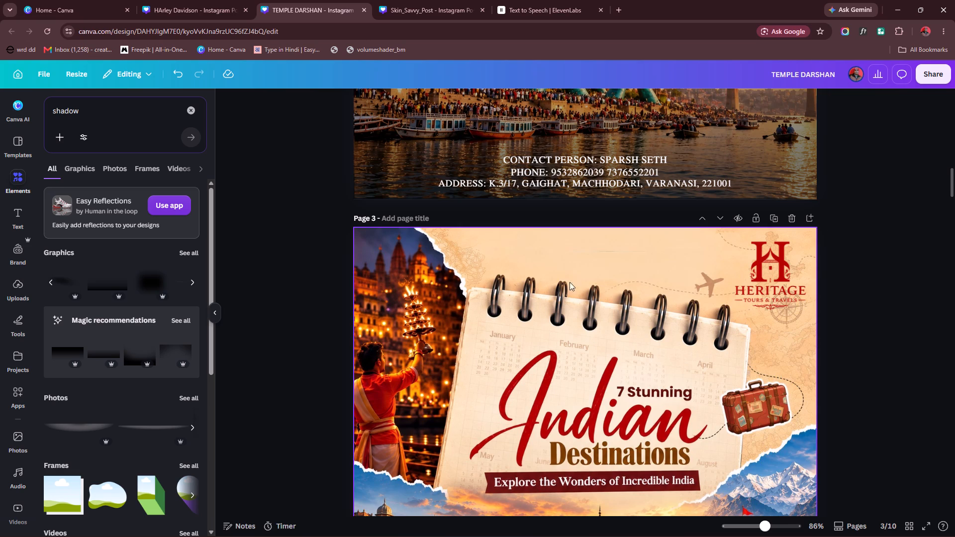
Collapse the Elements side panel to widen the canvas view.
scroll(575, 269, down, 10)
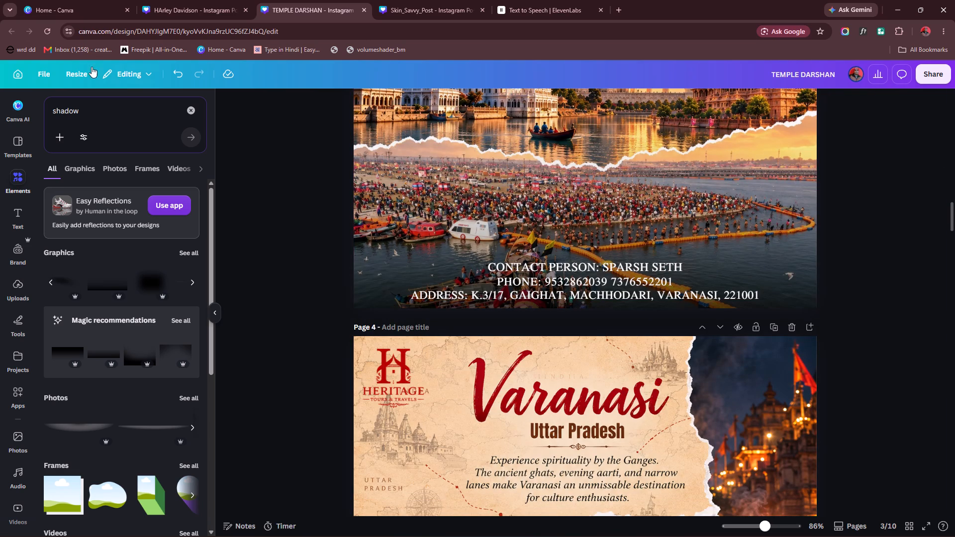
click(251, 209)
click(20, 176)
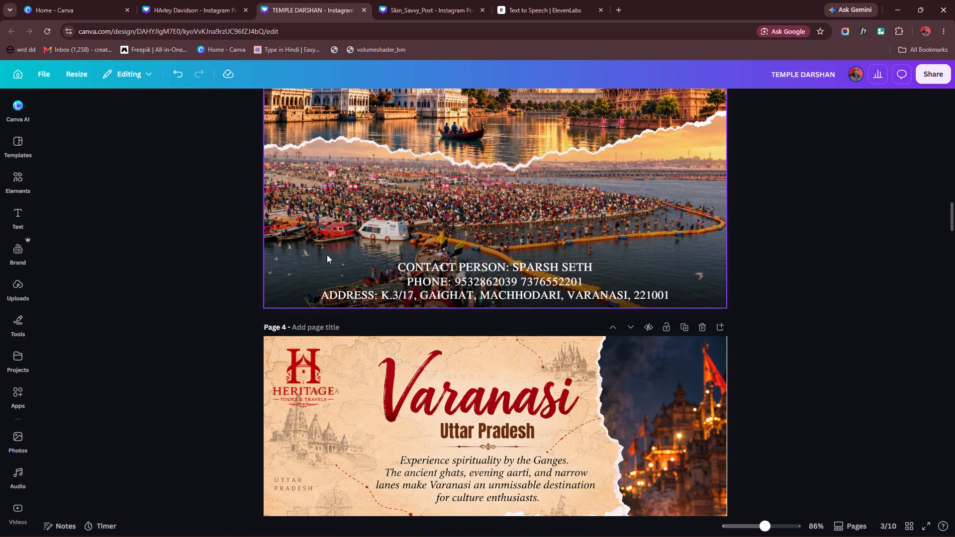
Review pages 4 to 9, examining the logos, titles, contact details and shadow graphics for consistency.
scroll(348, 218, down, 16)
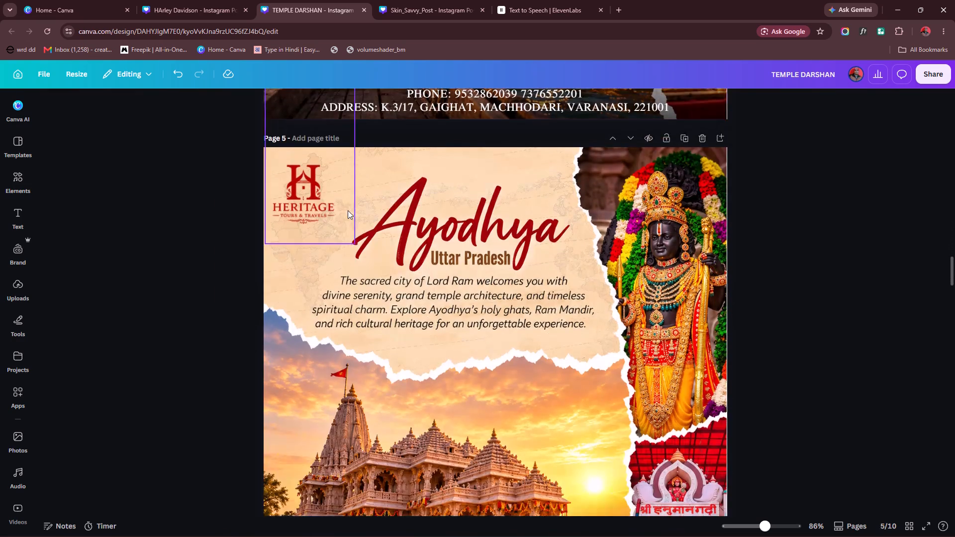
scroll(348, 210, down, 16)
scroll(347, 209, down, 11)
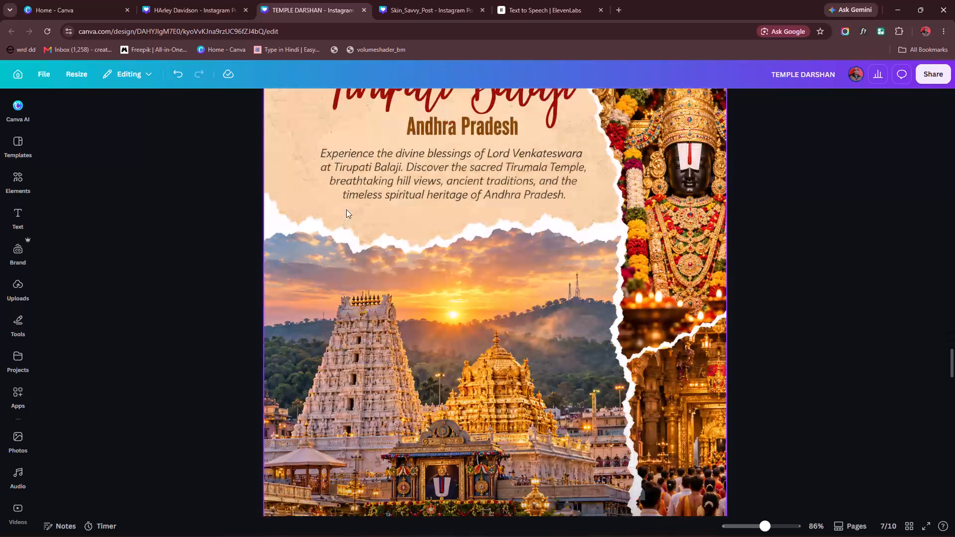
scroll(346, 209, up, 3)
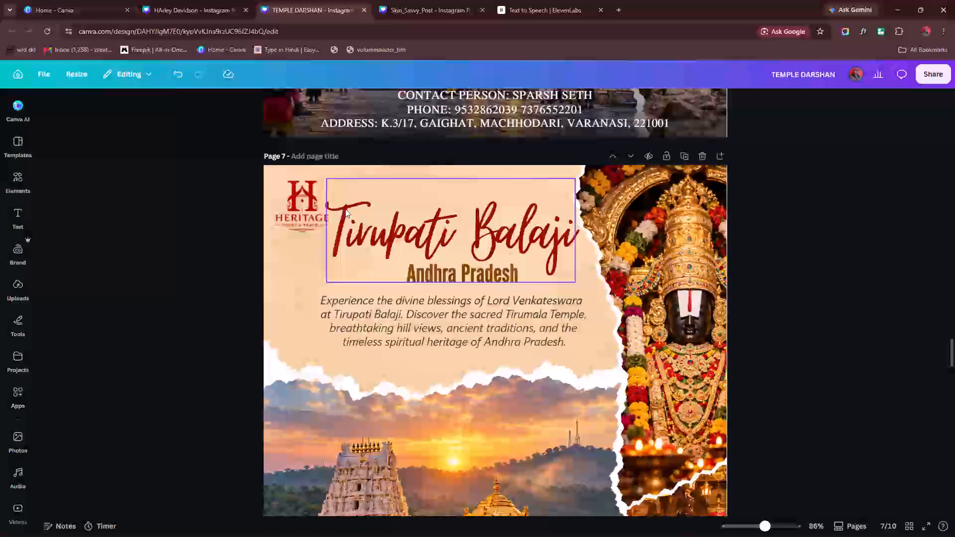
click(344, 226)
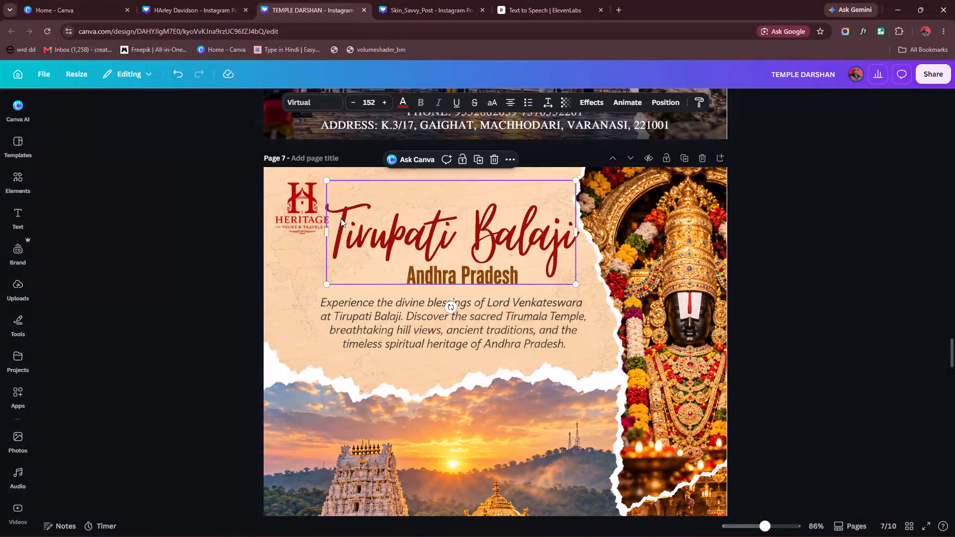
scroll(349, 227, down, 2)
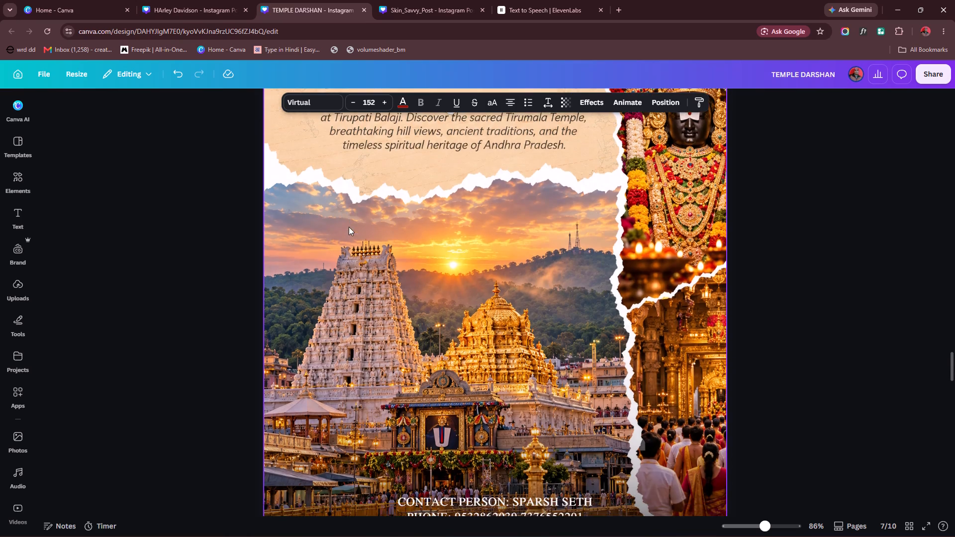
scroll(348, 227, up, 4)
click(107, 300)
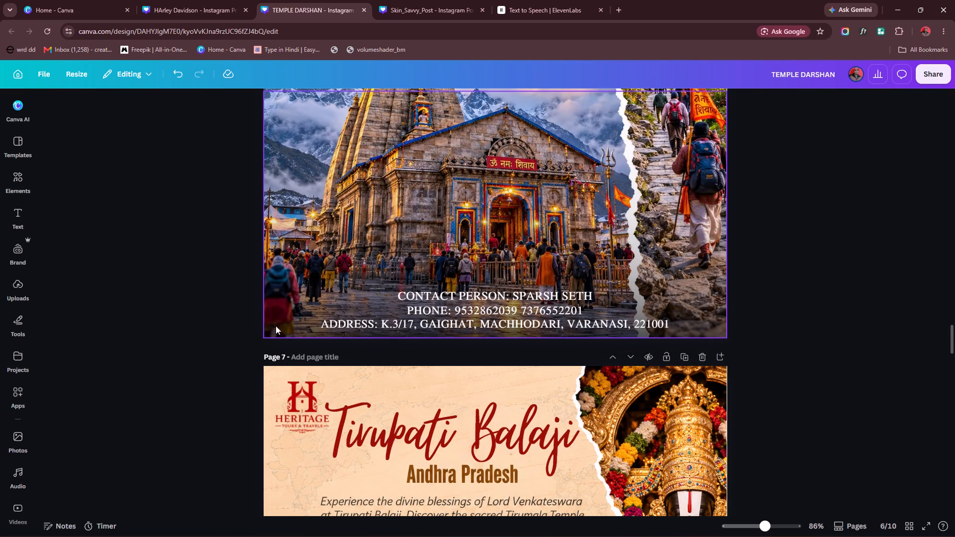
scroll(359, 335, up, 6)
scroll(361, 327, down, 15)
scroll(353, 312, up, 7)
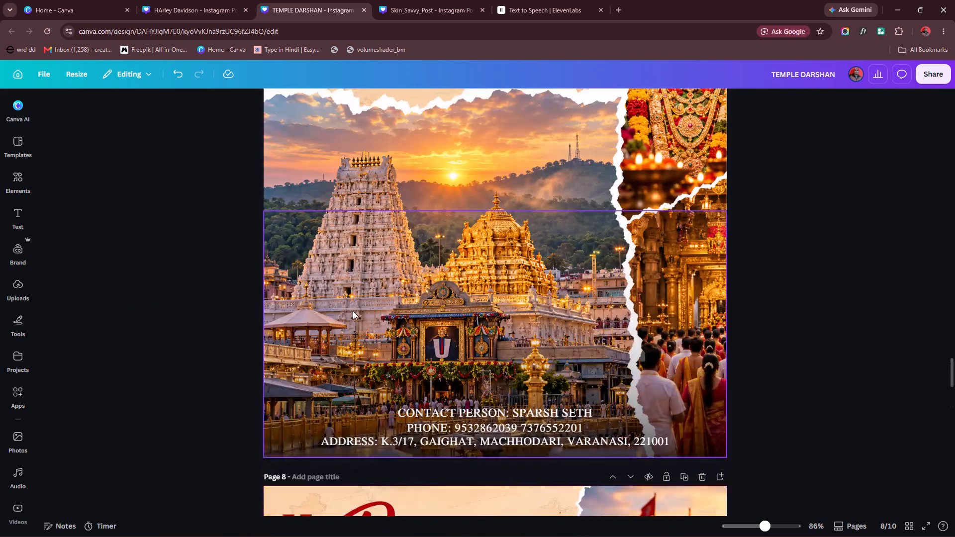
scroll(353, 311, down, 20)
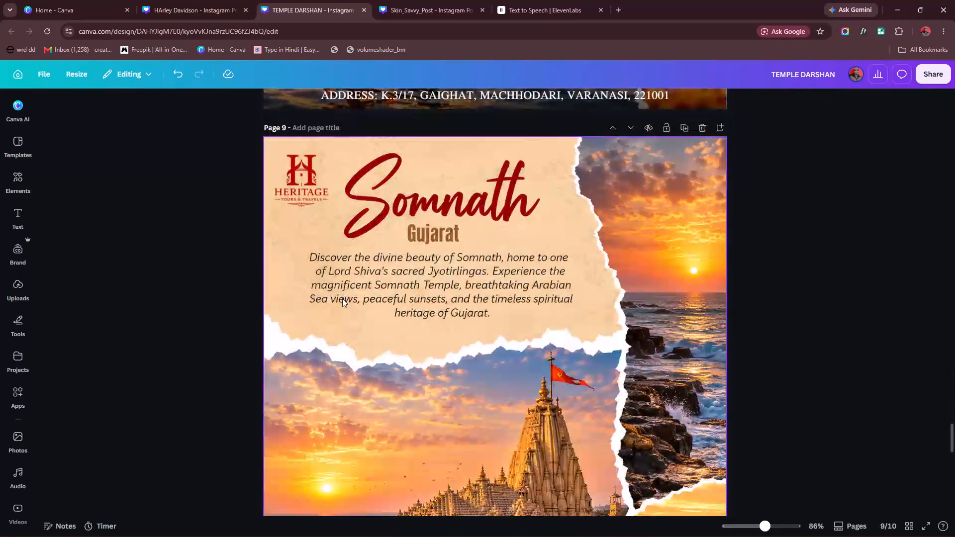
scroll(342, 298, up, 17)
scroll(342, 298, up, 9)
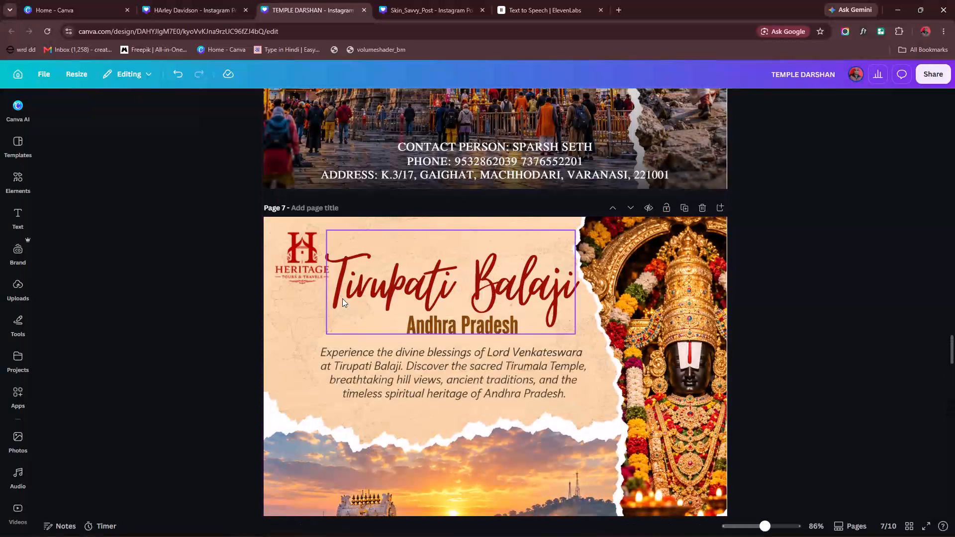
scroll(342, 298, up, 1)
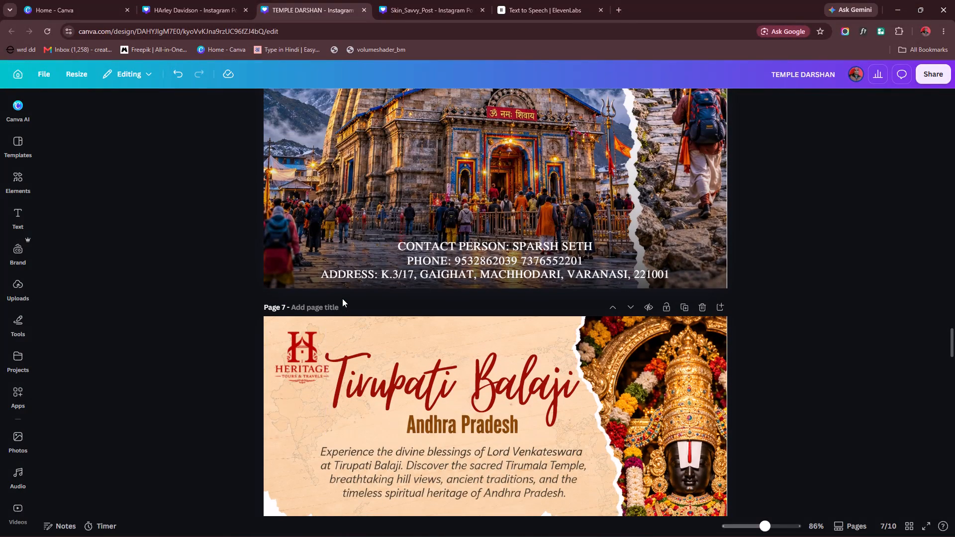
scroll(342, 298, up, 17)
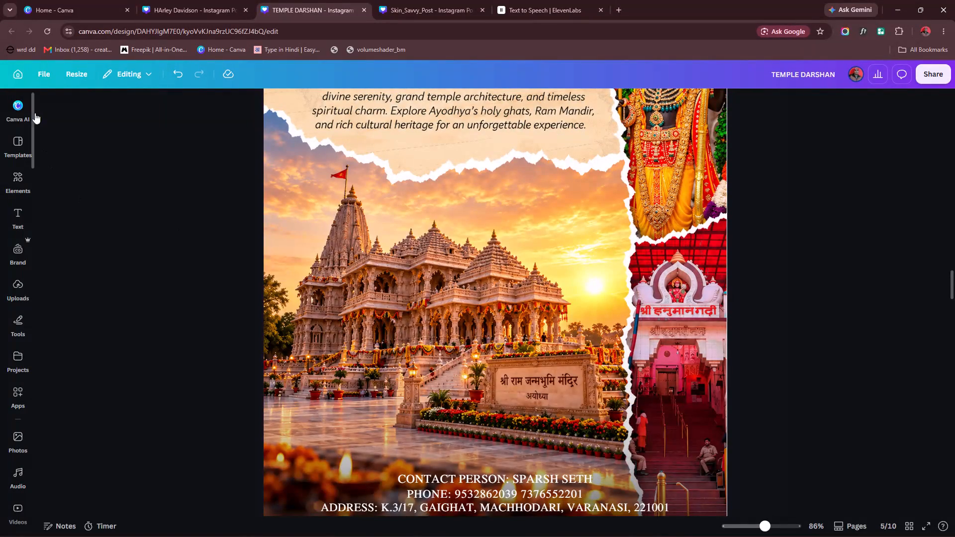
Download pages 3–10 as JPG images at size 3.125 (3,375 × 4,219 px).
click(42, 75)
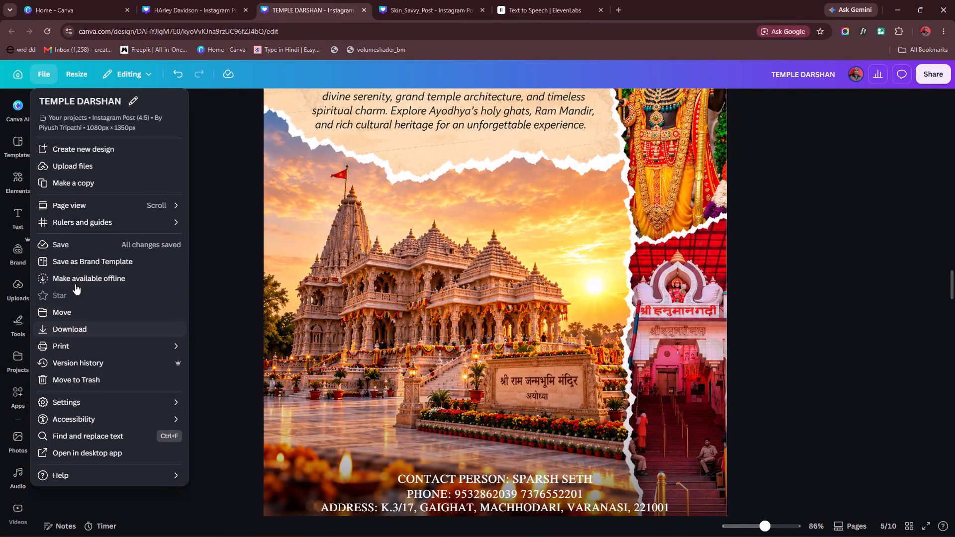
click(69, 327)
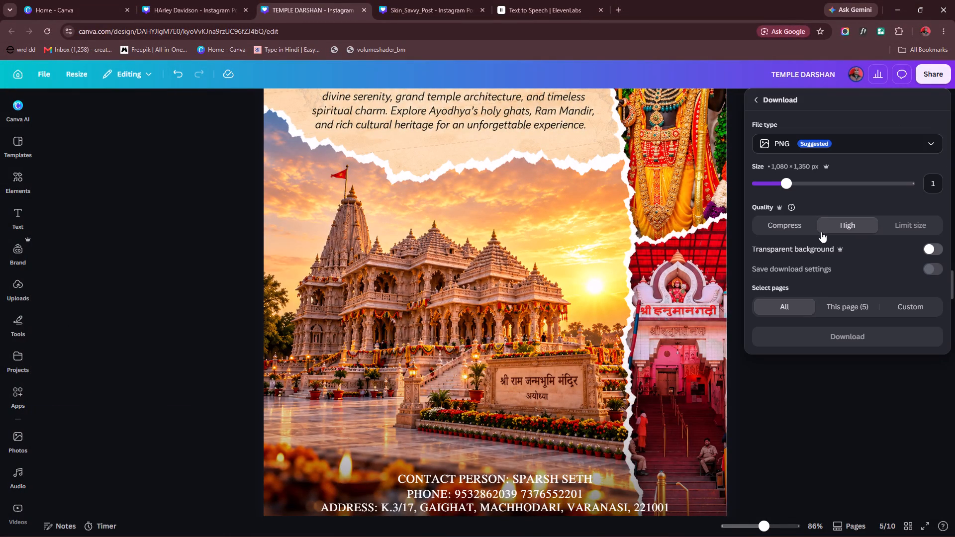
drag(786, 186, 954, 207)
click(908, 305)
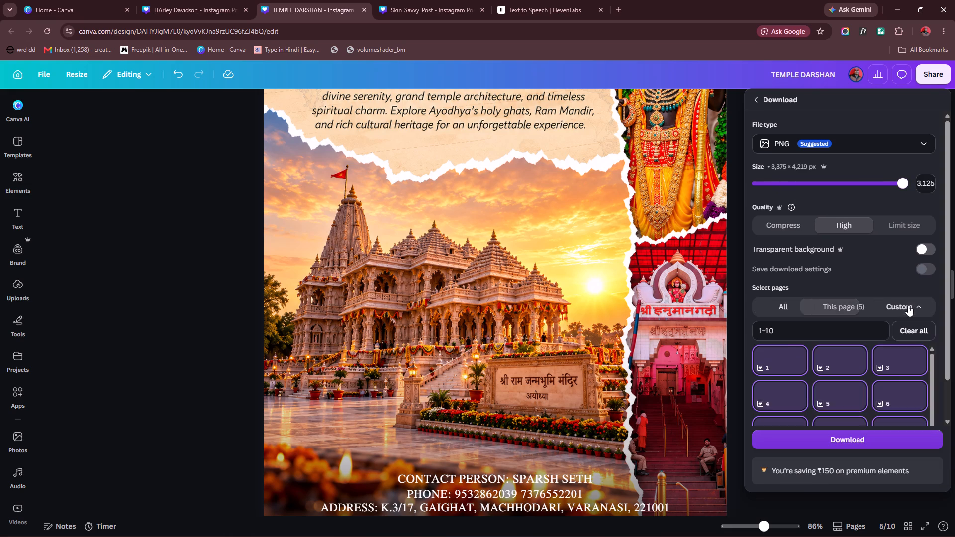
click(778, 361)
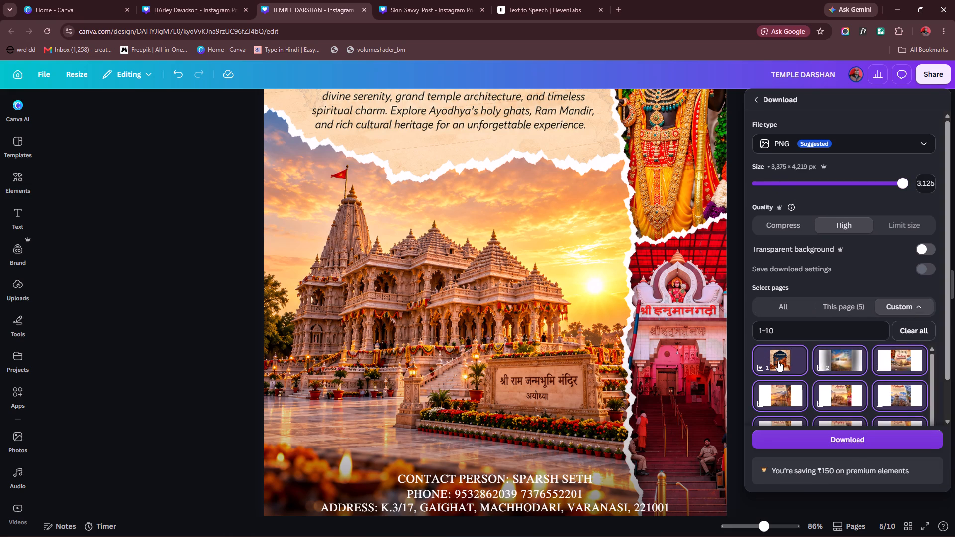
click(842, 360)
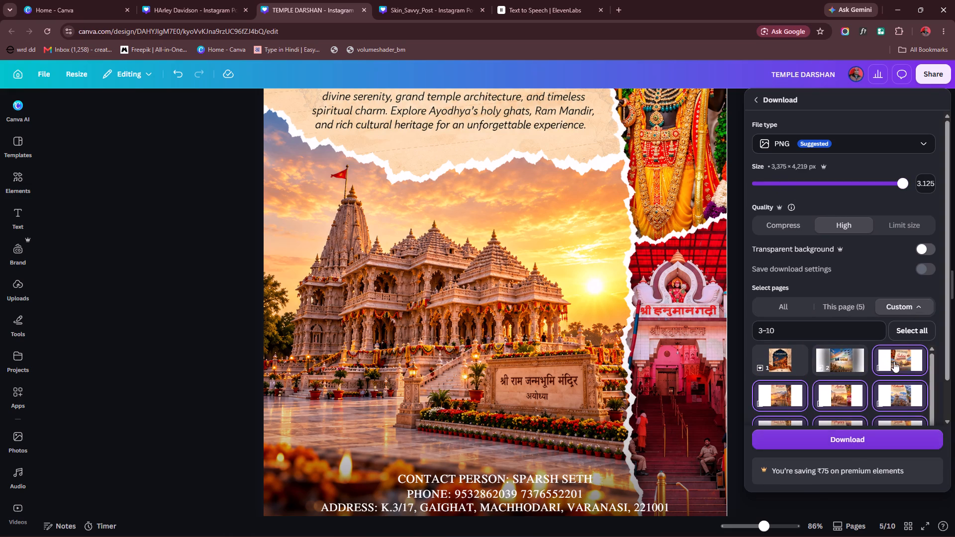
scroll(825, 358, down, 1)
scroll(781, 358, up, 2)
scroll(807, 374, down, 3)
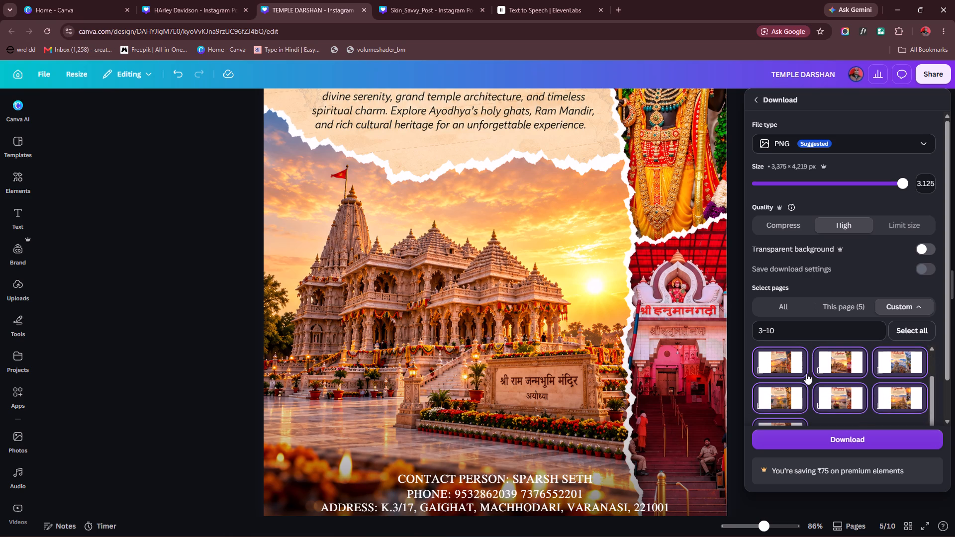
scroll(849, 365, up, 2)
scroll(890, 373, down, 3)
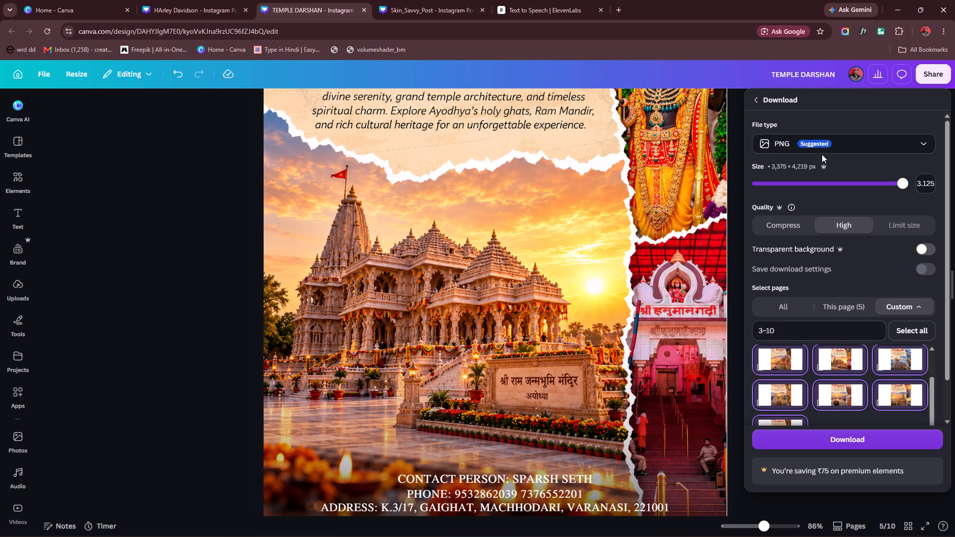
click(854, 149)
click(788, 182)
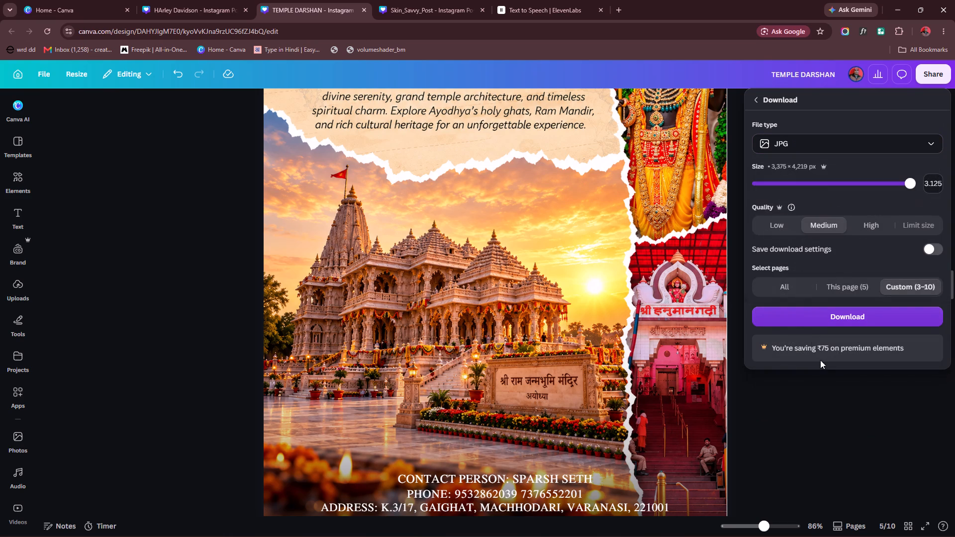
click(847, 315)
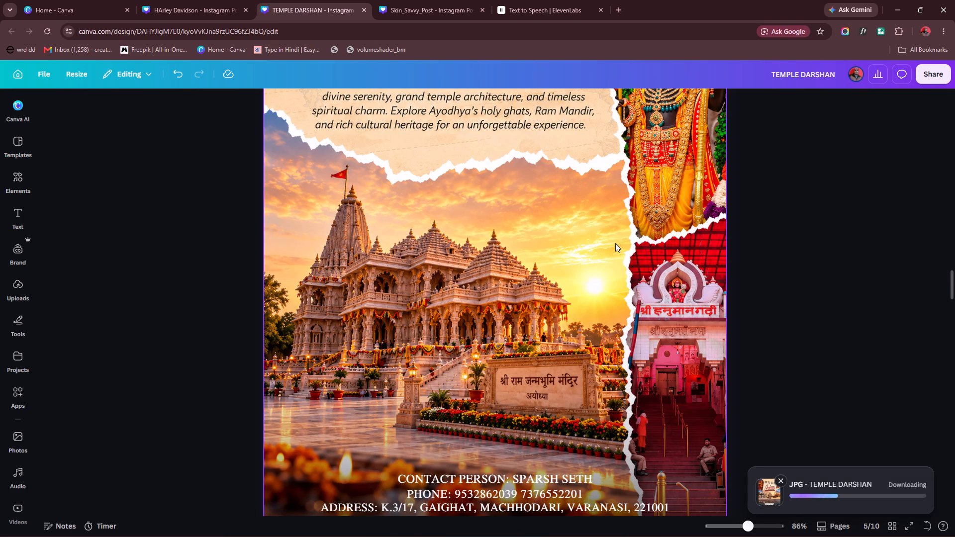
Look through pages 3 to 9, examining whether the background images fully cover the page edges.
drag(615, 243, 630, 241)
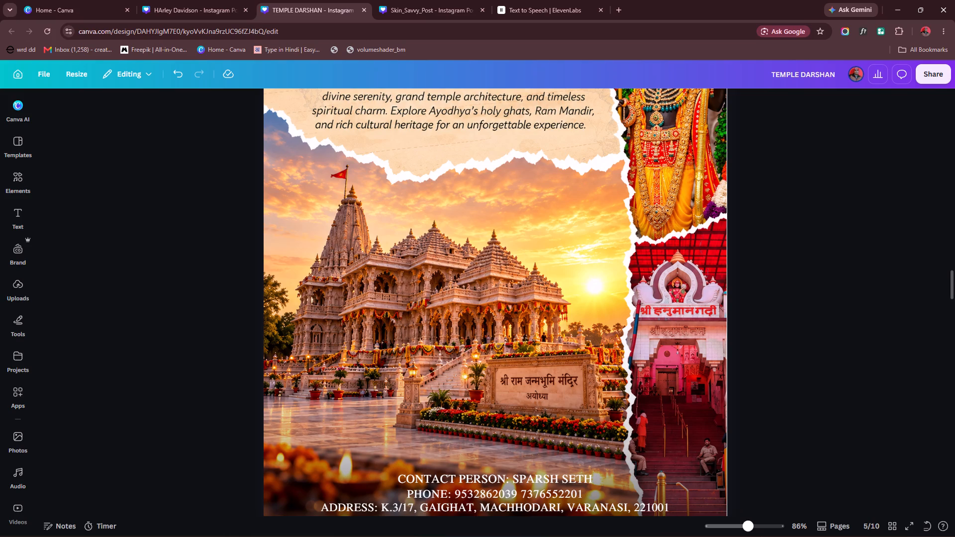
click(447, 240)
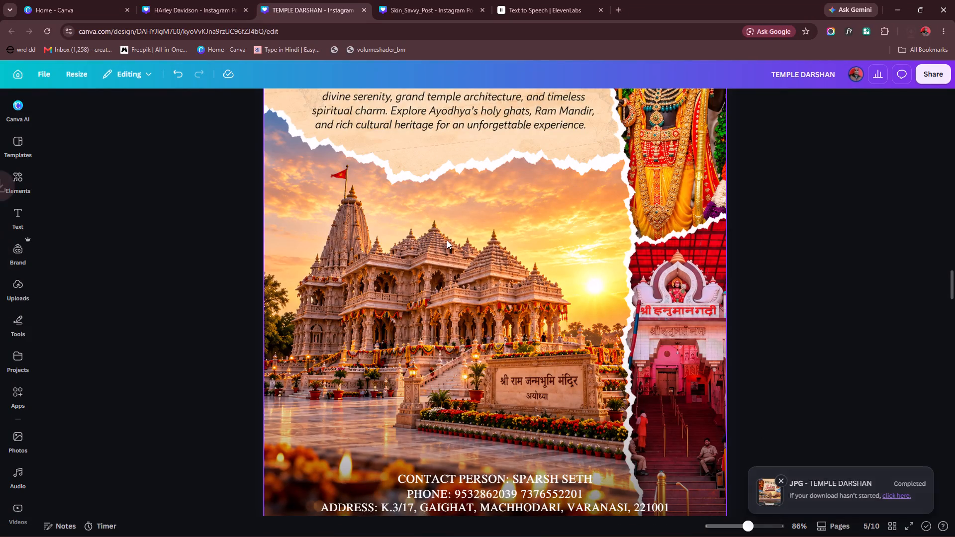
scroll(467, 286, up, 4)
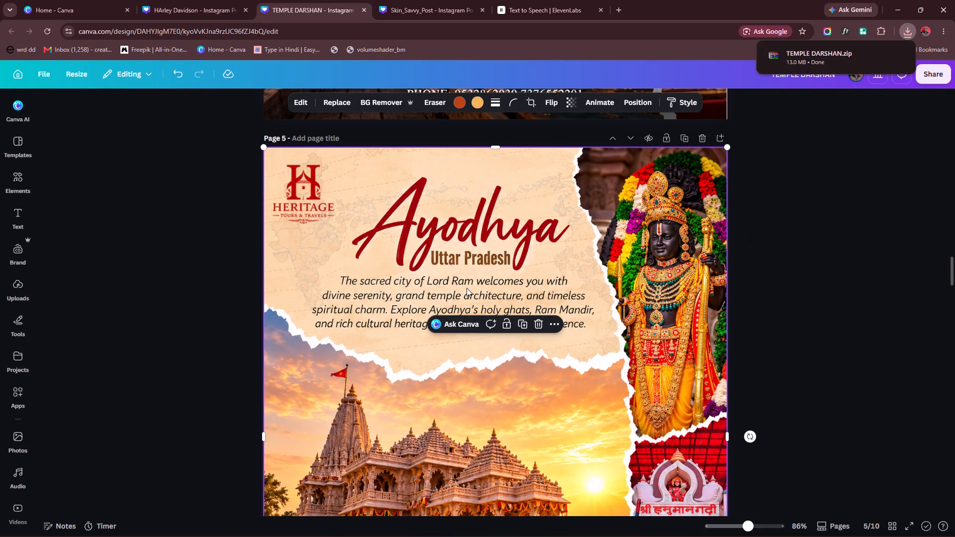
scroll(467, 289, down, 4)
scroll(847, 338, down, 6)
click(867, 373)
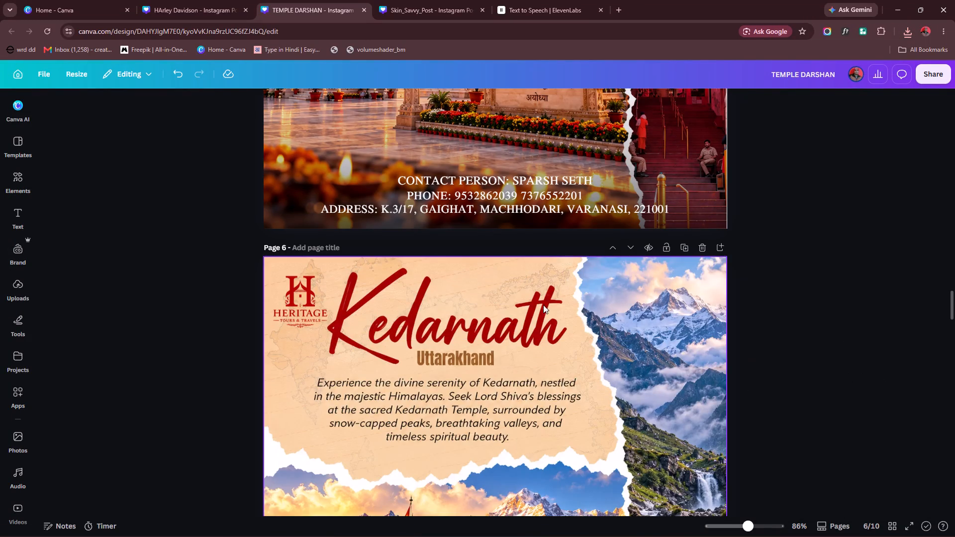
scroll(555, 306, down, 20)
scroll(555, 306, down, 15)
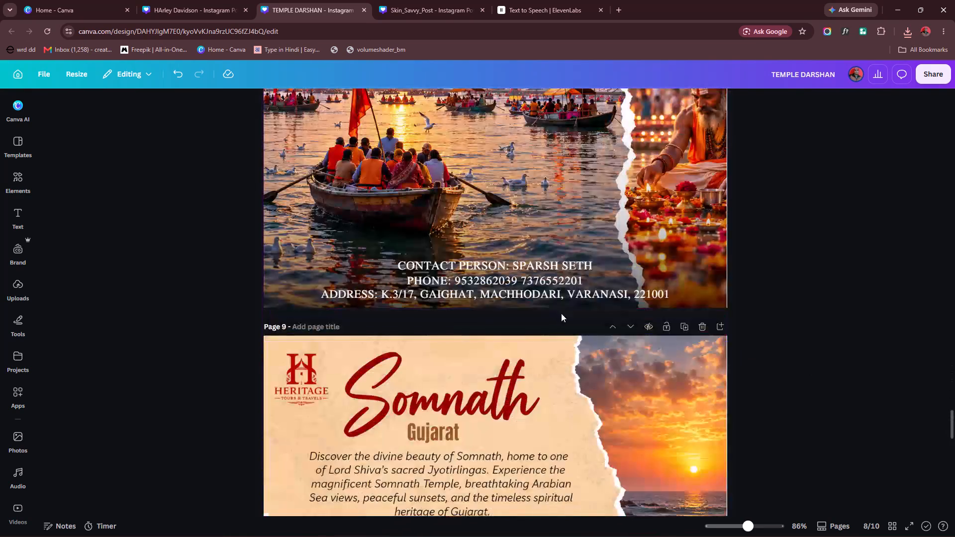
scroll(631, 338, up, 19)
scroll(631, 328, up, 2)
scroll(631, 328, up, 20)
scroll(631, 328, up, 16)
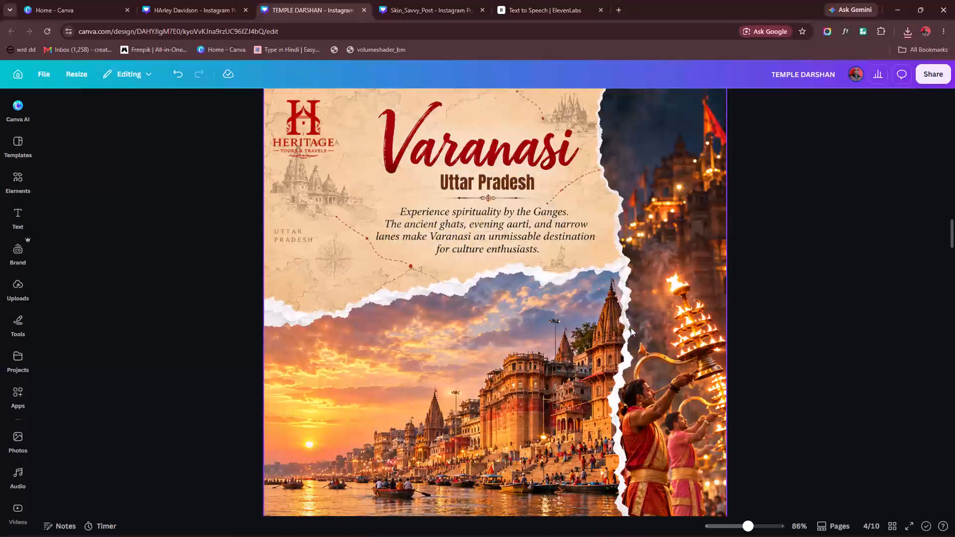
scroll(631, 328, up, 6)
scroll(626, 328, up, 15)
Widen page 3's background image to about 1,092 px so it extends past the page's right edge.
scroll(619, 325, down, 7)
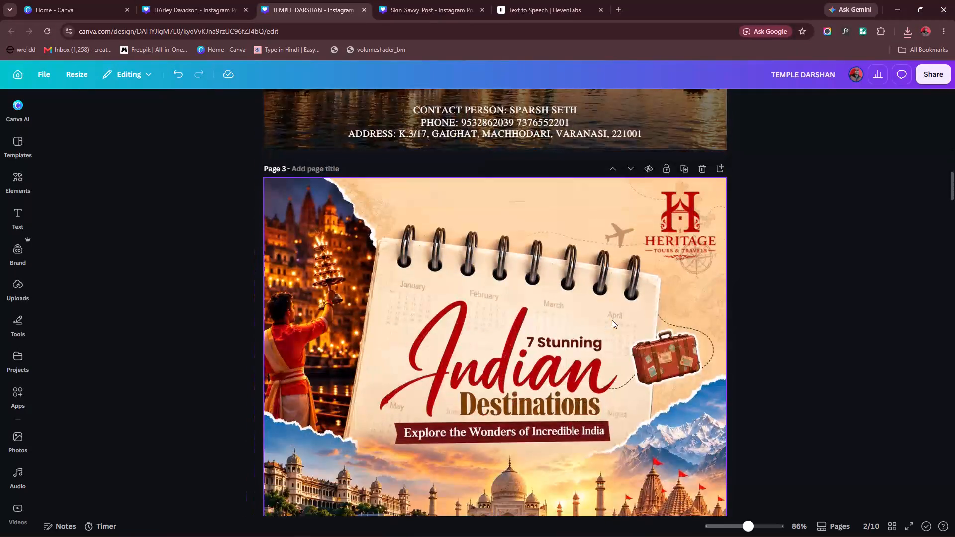
scroll(612, 320, down, 5)
click(679, 235)
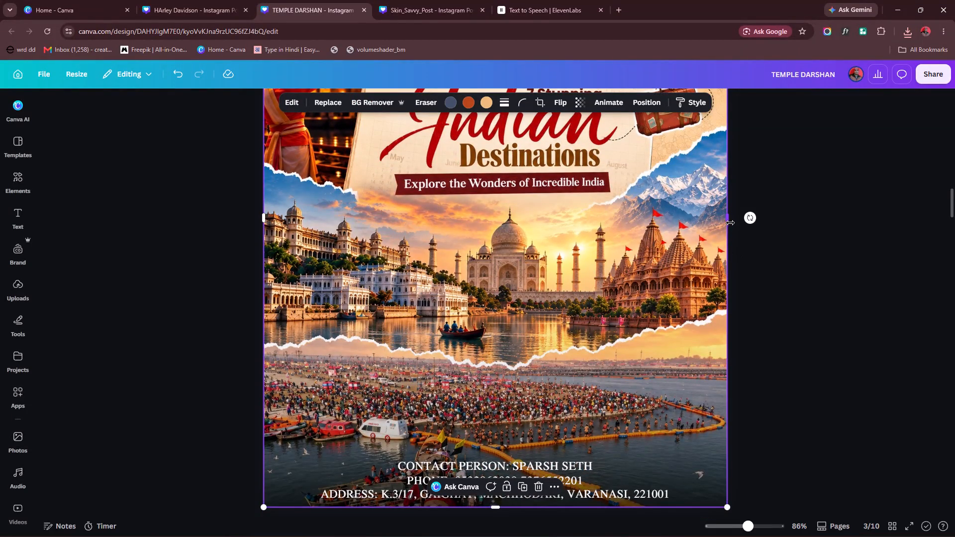
drag(730, 223, 734, 225)
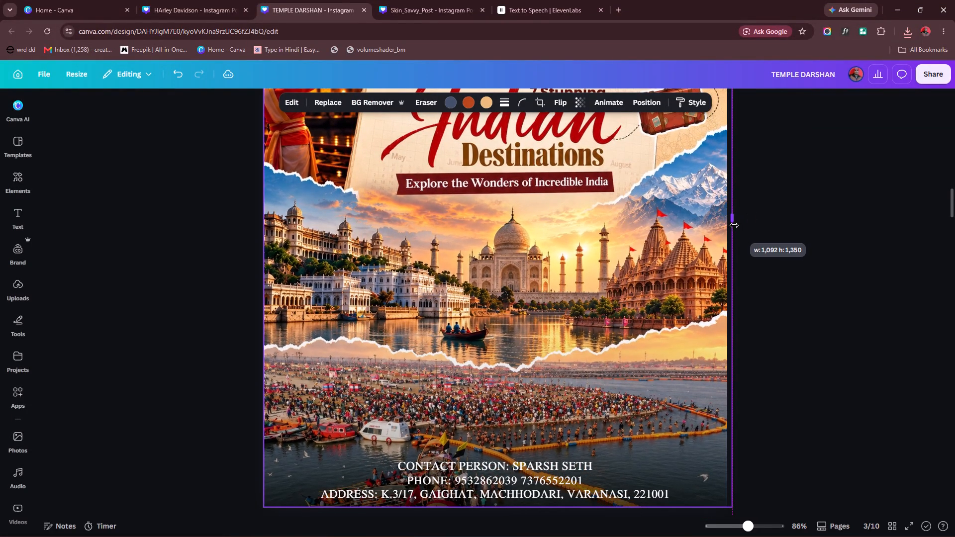
drag(734, 225, 735, 225)
Widen page 4's Varanasi background image slightly past the page's right edge.
scroll(735, 262, down, 7)
click(665, 289)
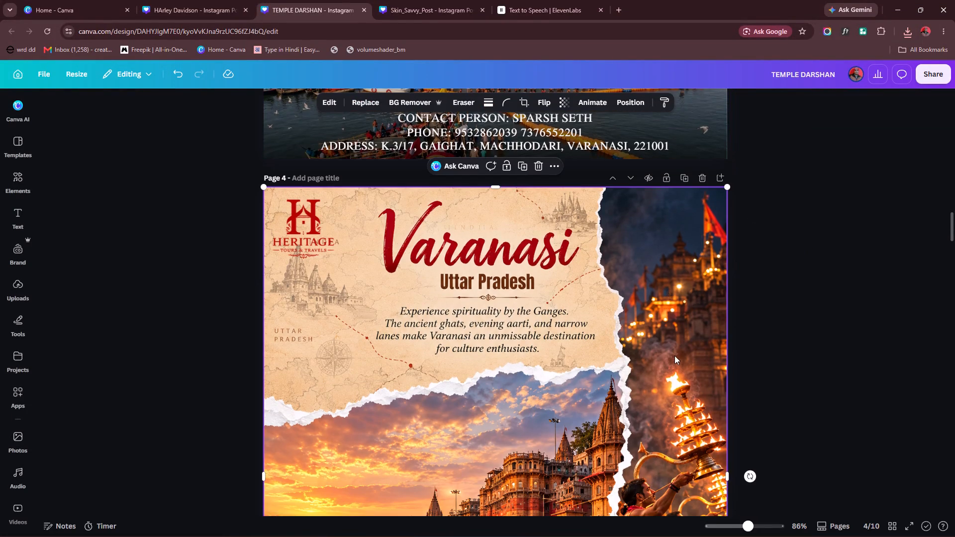
scroll(675, 354, down, 4)
scroll(697, 284, up, 2)
click(727, 374)
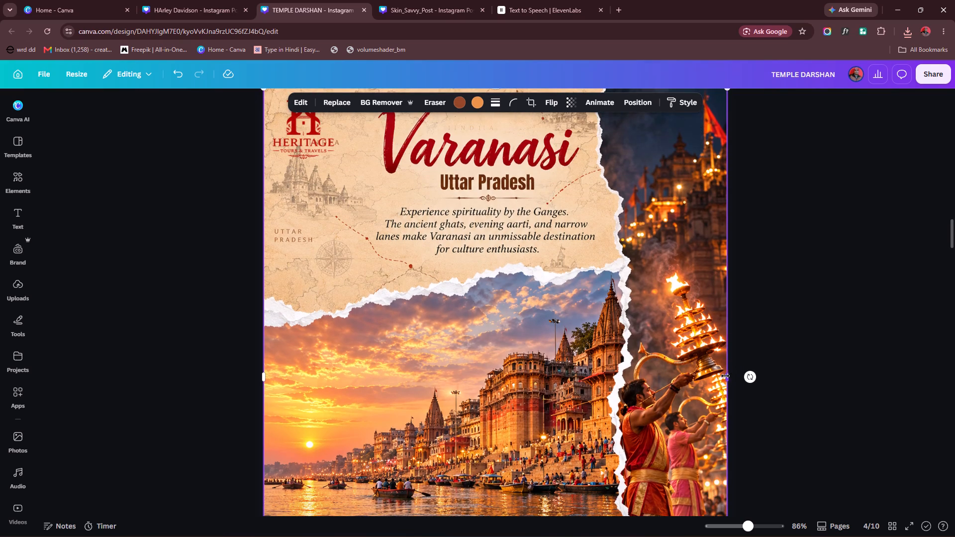
Widen page 5's Ayodhya background image slightly past the page's right edge.
scroll(644, 303, up, 3)
scroll(509, 293, up, 5)
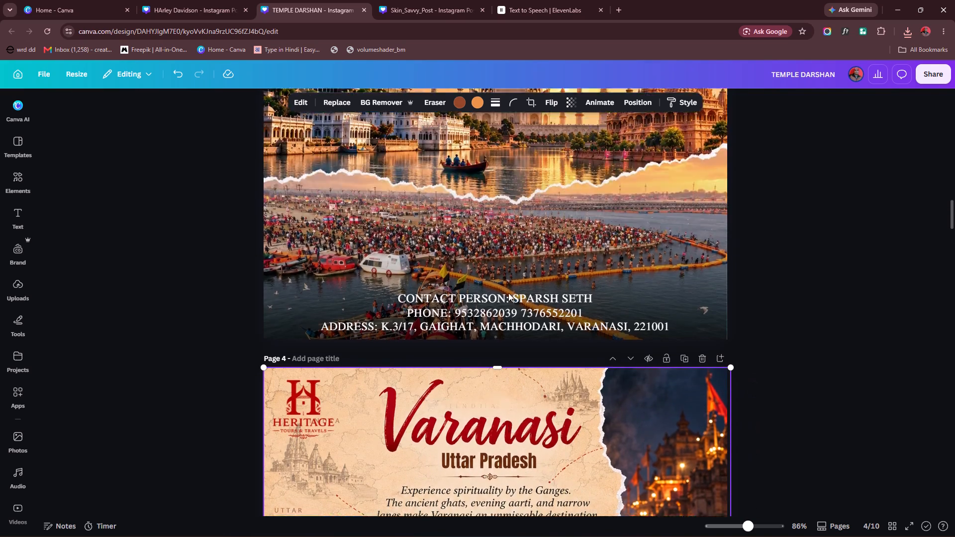
scroll(508, 293, up, 8)
scroll(508, 292, down, 13)
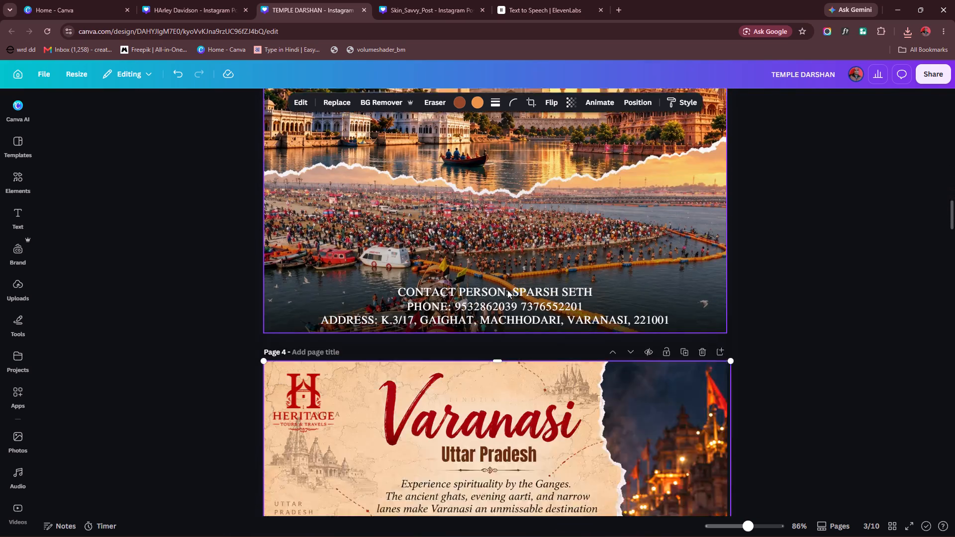
scroll(507, 290, down, 15)
click(630, 352)
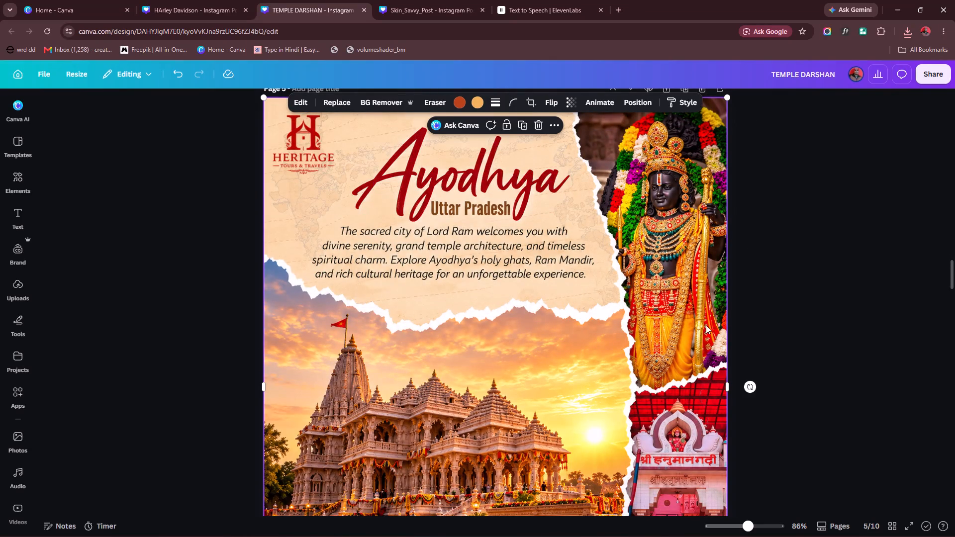
drag(728, 389, 732, 394)
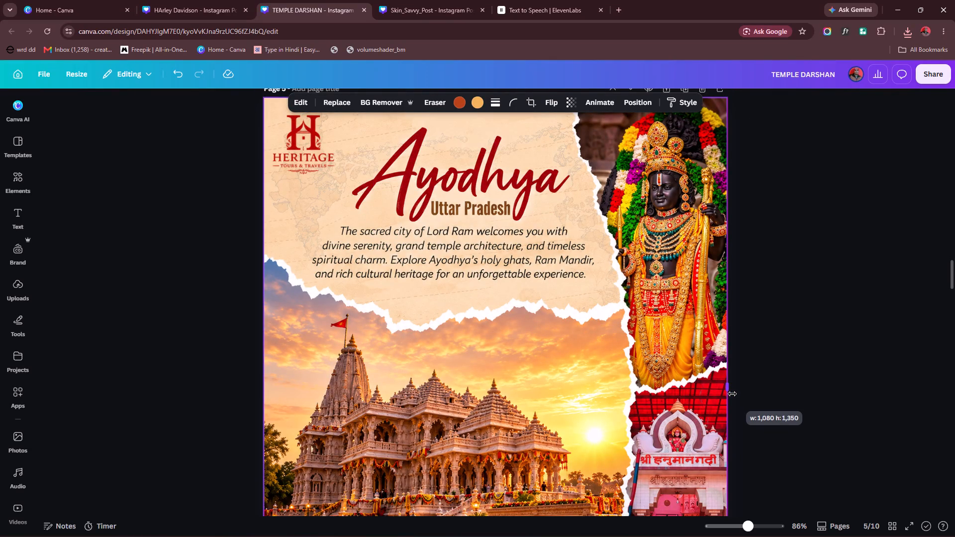
drag(732, 394, 733, 394)
Widen page 6's Kedarnath background image slightly past the page's right edge.
scroll(648, 335, down, 14)
click(662, 336)
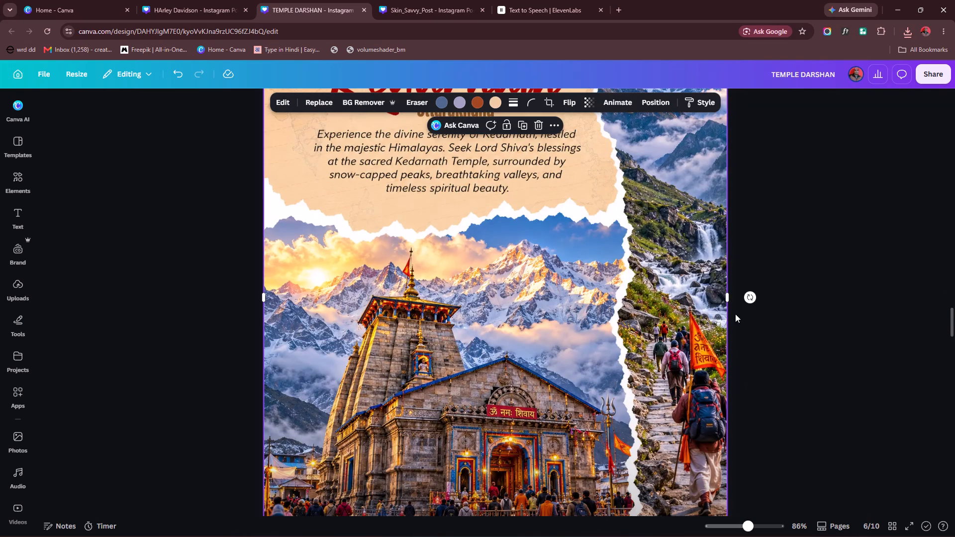
drag(729, 299, 735, 306)
click(735, 300)
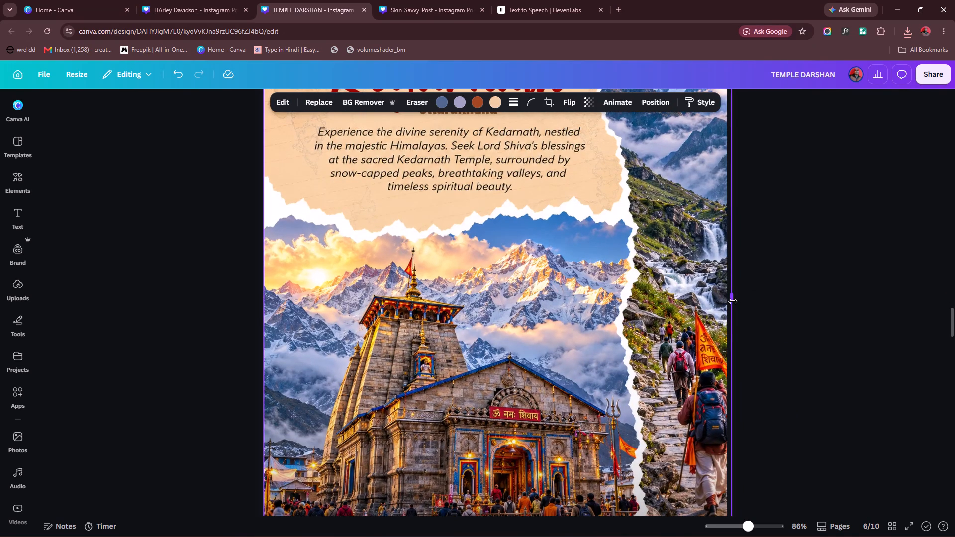
Stretch the shadow graphic behind page 6's contact details slightly past the page's right edge.
scroll(646, 297, down, 4)
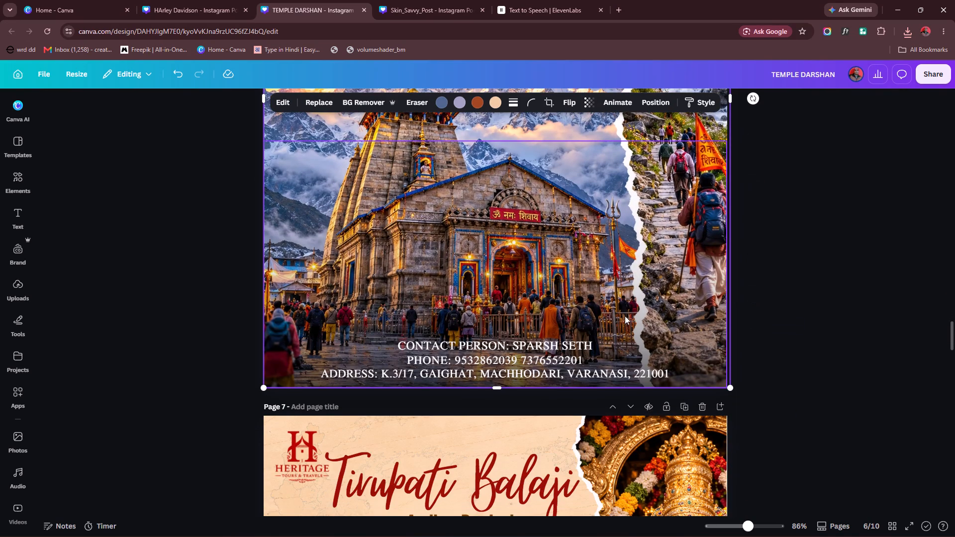
click(794, 358)
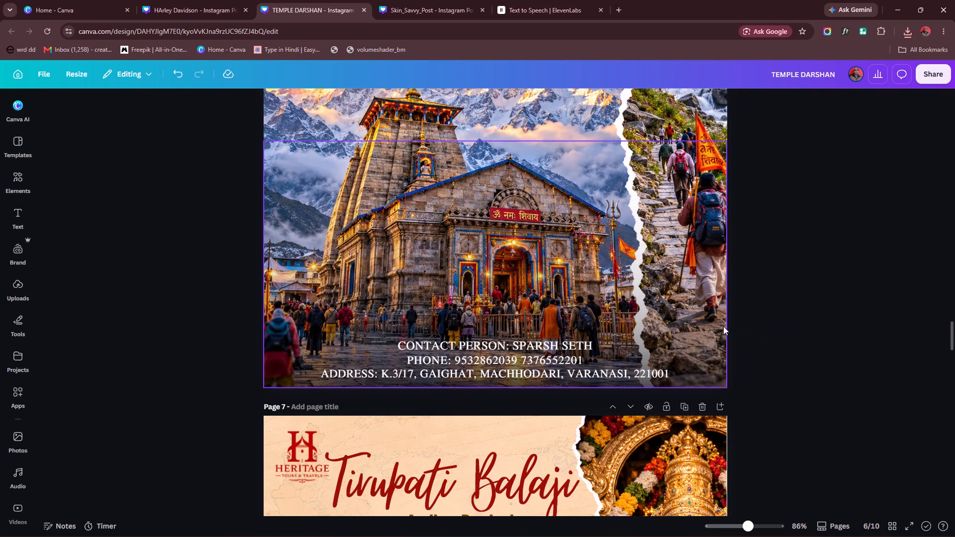
click(704, 350)
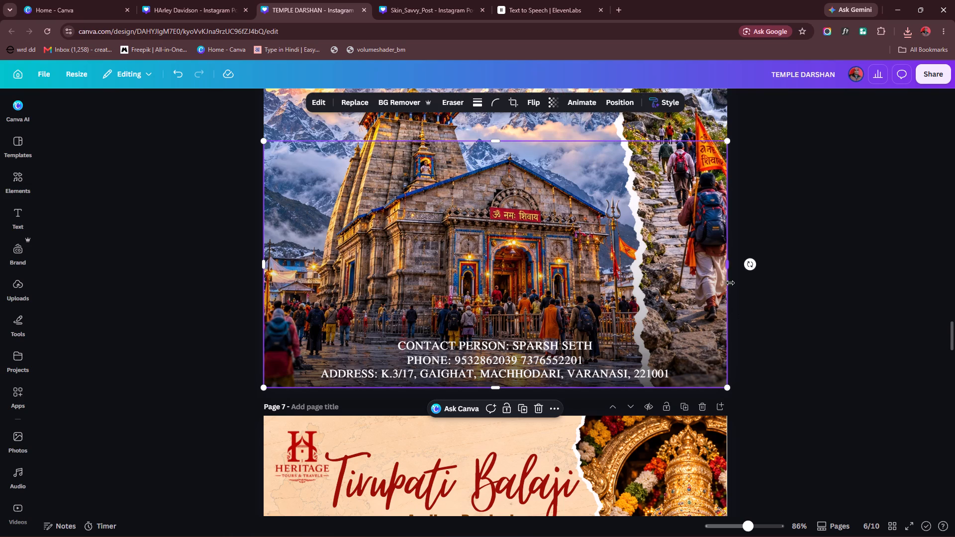
click(728, 266)
Stretch the shadow graphic behind page 5's contact details slightly past the page's right edge.
scroll(723, 269, up, 15)
scroll(691, 398, down, 2)
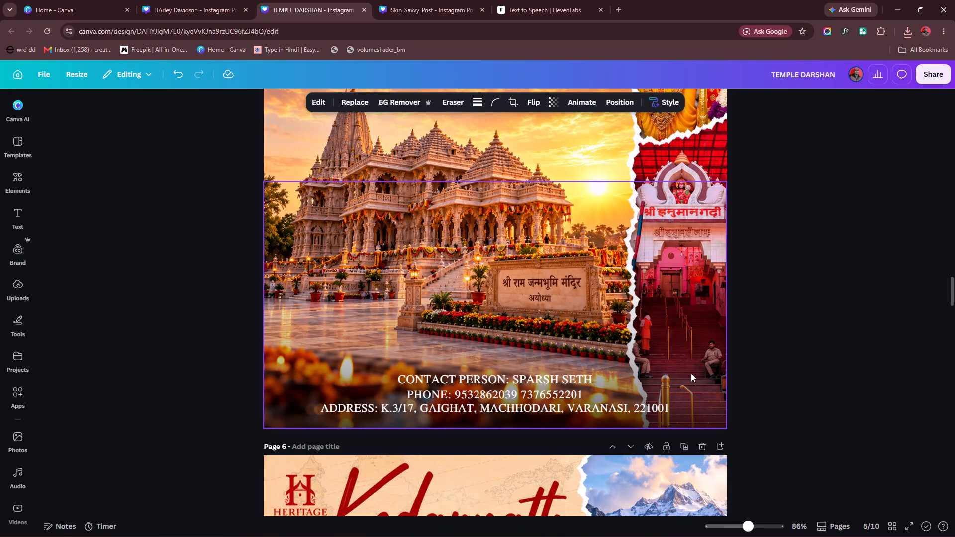
click(691, 373)
drag(727, 307, 734, 307)
Stretch the shadow graphic behind page 4's contact details past the page's right edge.
scroll(737, 306, up, 6)
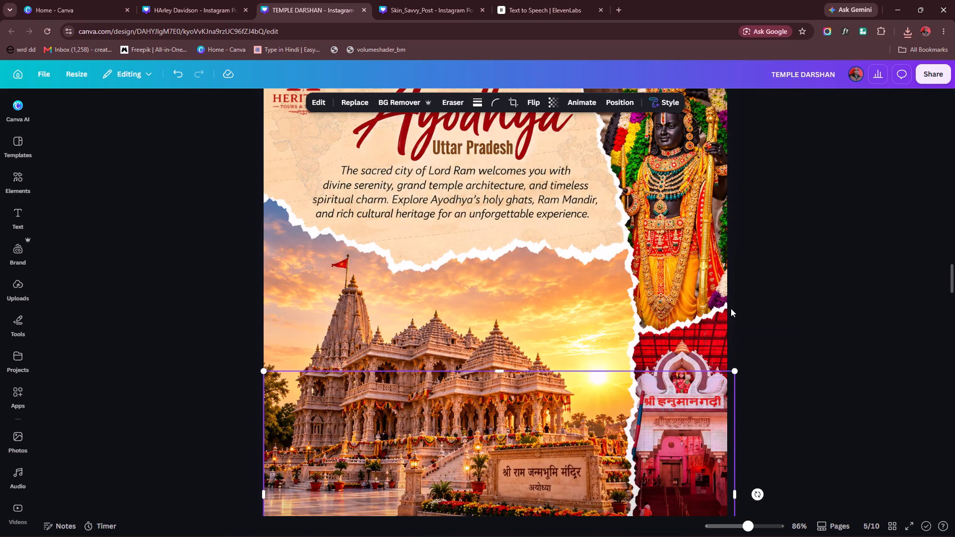
scroll(731, 308, up, 6)
click(700, 341)
drag(727, 298, 738, 298)
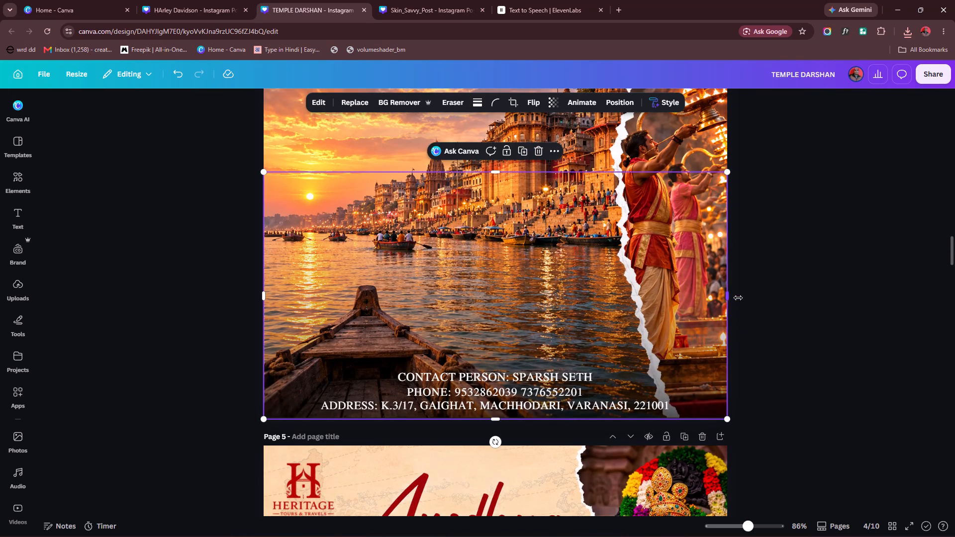
drag(738, 298, 740, 297)
Stretch the shadow graphic behind page 3's contact details past the page's right edge.
scroll(715, 302, up, 13)
click(675, 357)
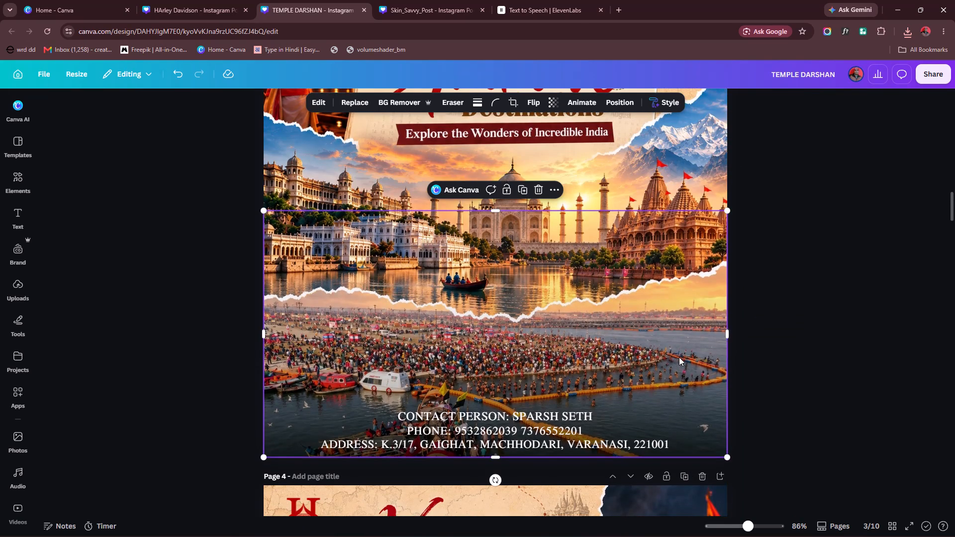
drag(728, 335, 746, 337)
Stretch page 7's Tirupati Balaji background image and the shadow behind its contact details slightly past the page's right edge.
scroll(709, 339, up, 5)
scroll(708, 337, down, 10)
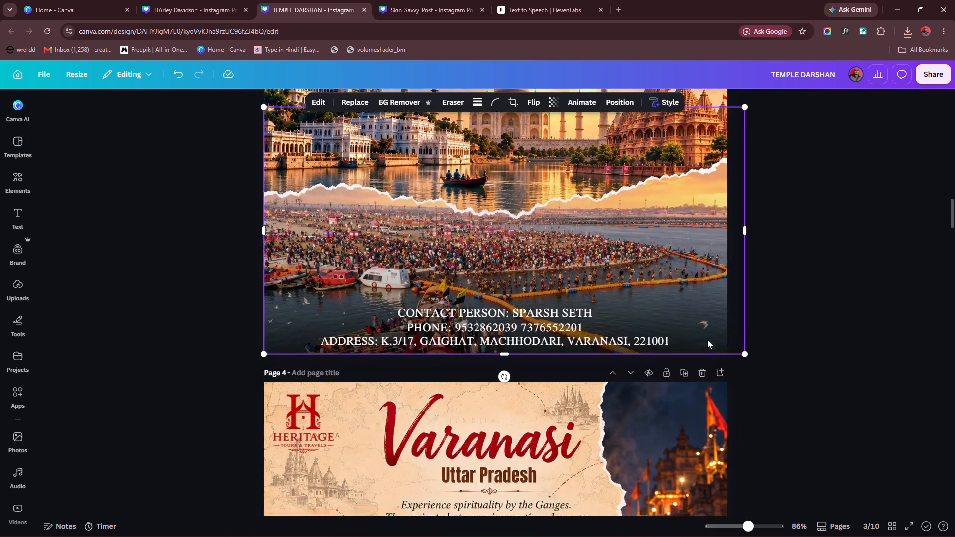
scroll(707, 340, down, 20)
scroll(707, 340, down, 13)
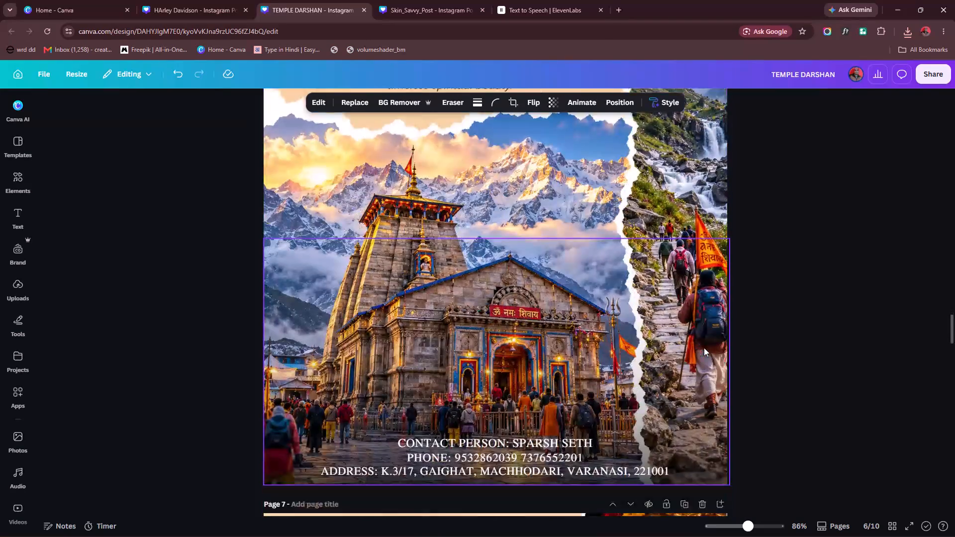
scroll(704, 348, down, 4)
click(697, 322)
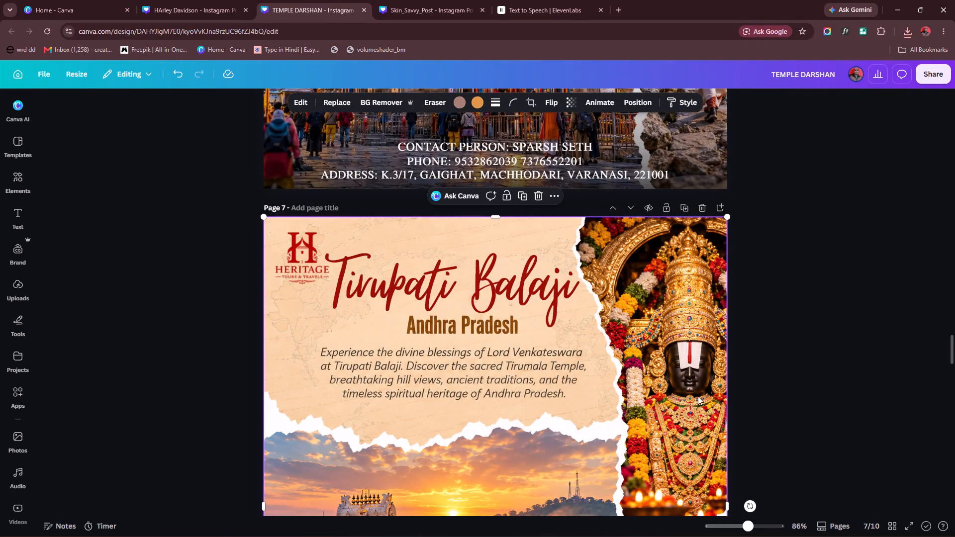
scroll(683, 342, down, 5)
drag(726, 261, 729, 264)
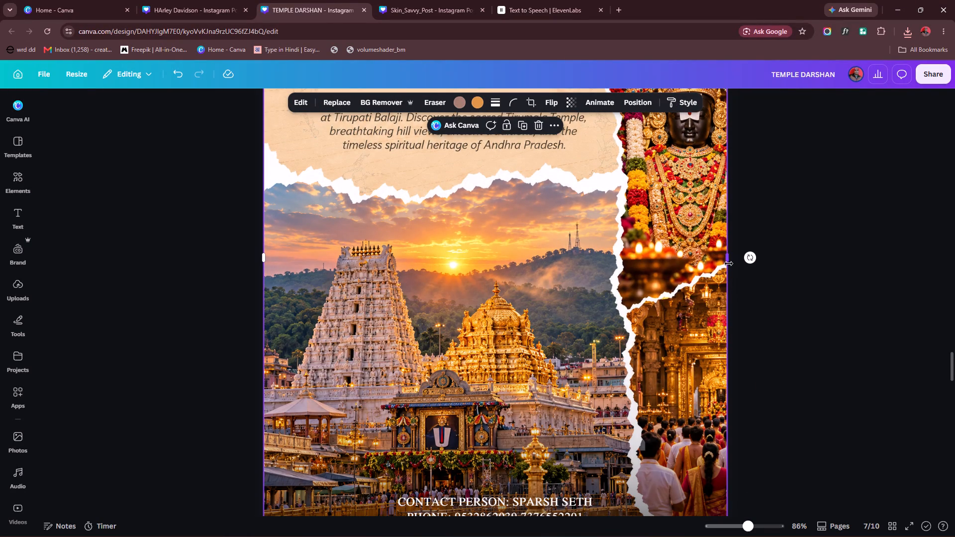
drag(729, 264, 730, 267)
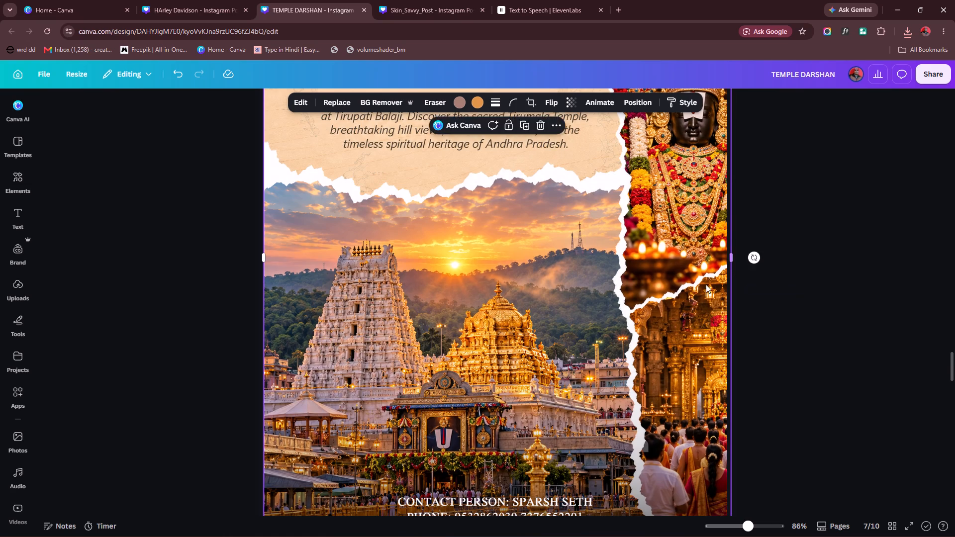
scroll(689, 295, down, 5)
click(698, 278)
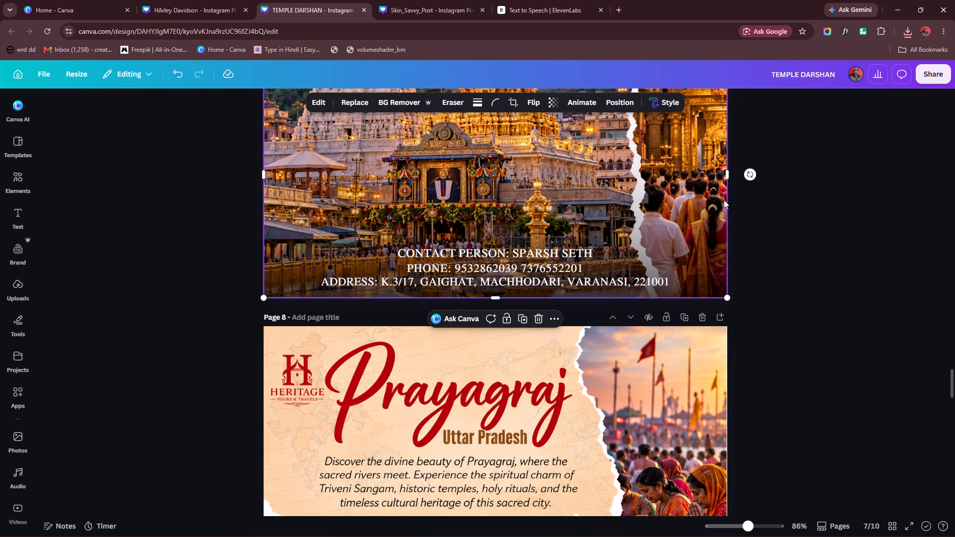
drag(728, 175, 734, 182)
Stretch page 8's Prayagraj background image and the shadow behind its contact details slightly past the page's right edge.
scroll(718, 267, down, 6)
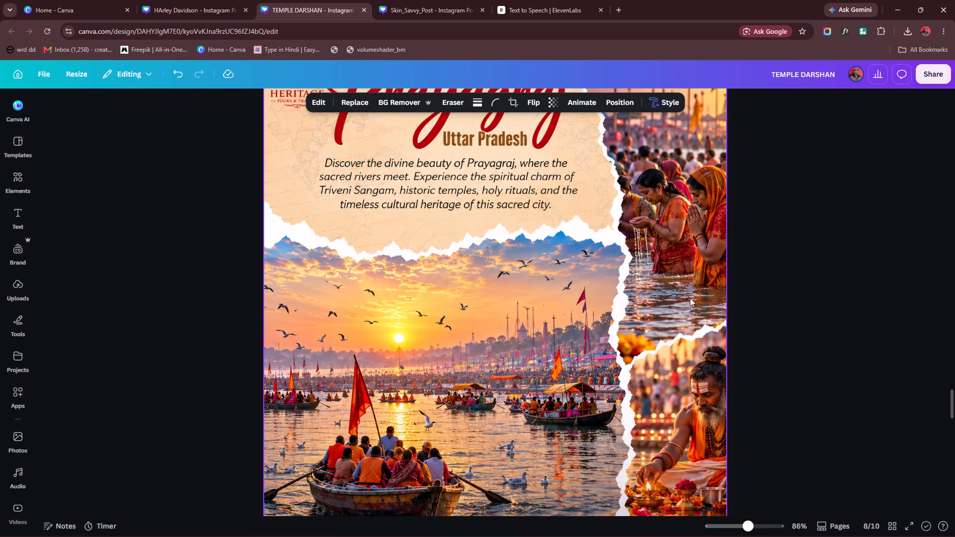
click(688, 297)
drag(726, 315, 731, 318)
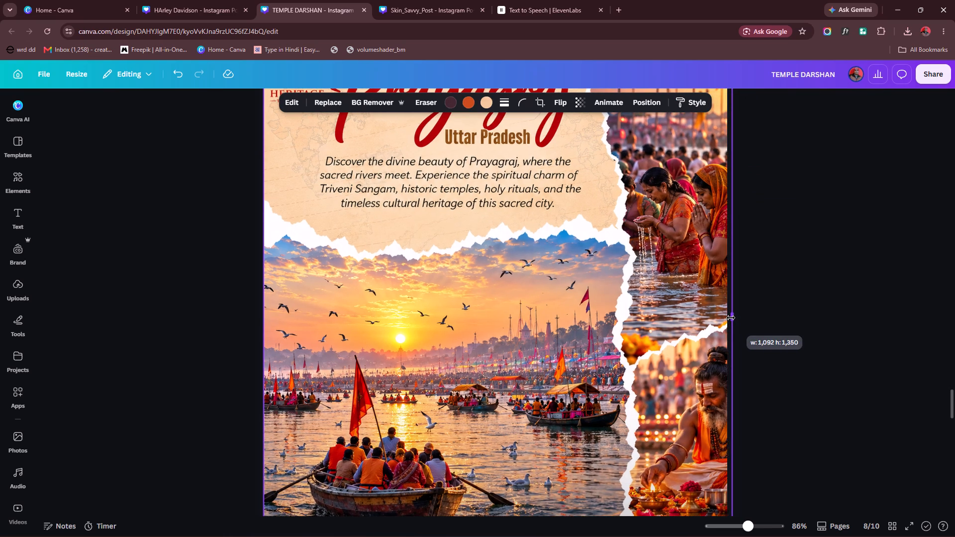
drag(731, 318, 729, 320)
scroll(722, 309, down, 3)
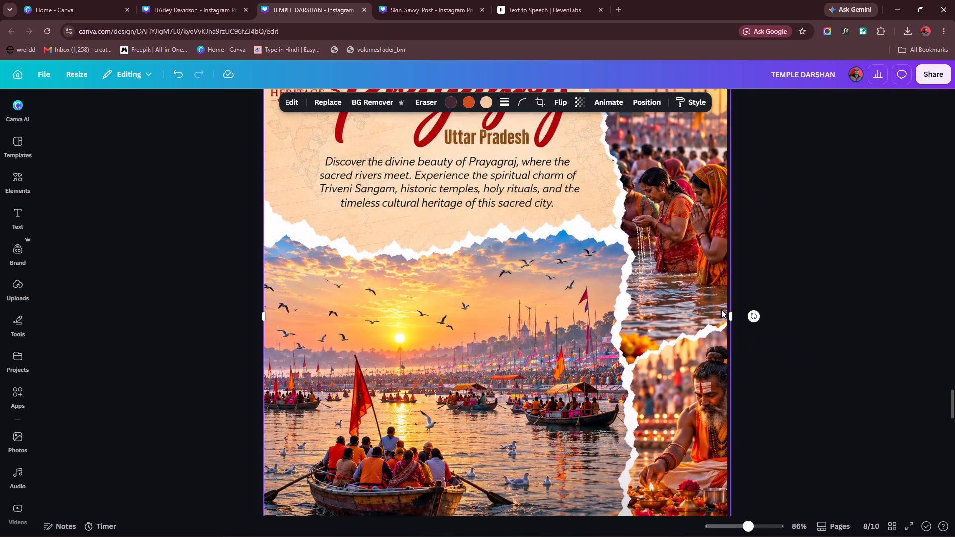
scroll(721, 309, down, 2)
click(687, 335)
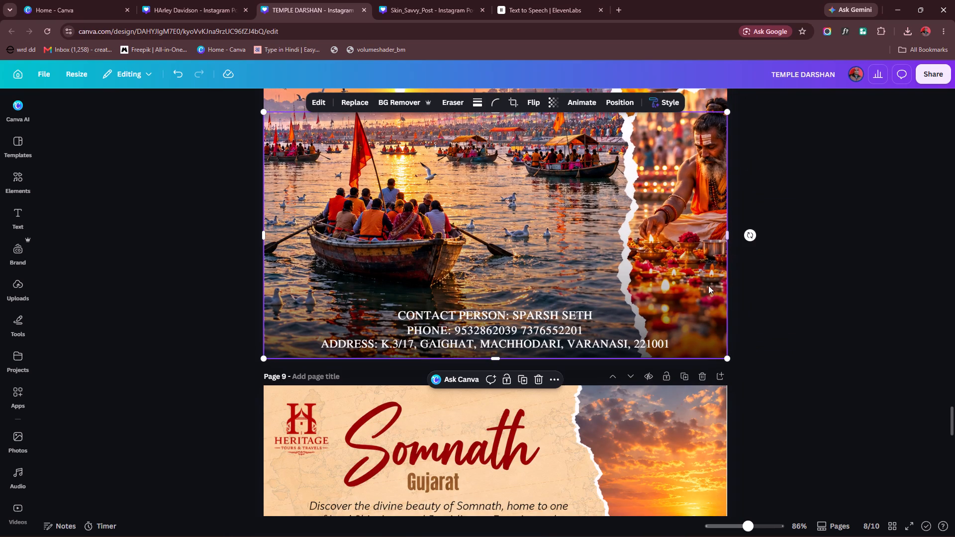
drag(726, 240, 732, 243)
Stretch page 9's Somnath background image and the shadow behind its contact details slightly past the page's right edge.
scroll(703, 305, down, 6)
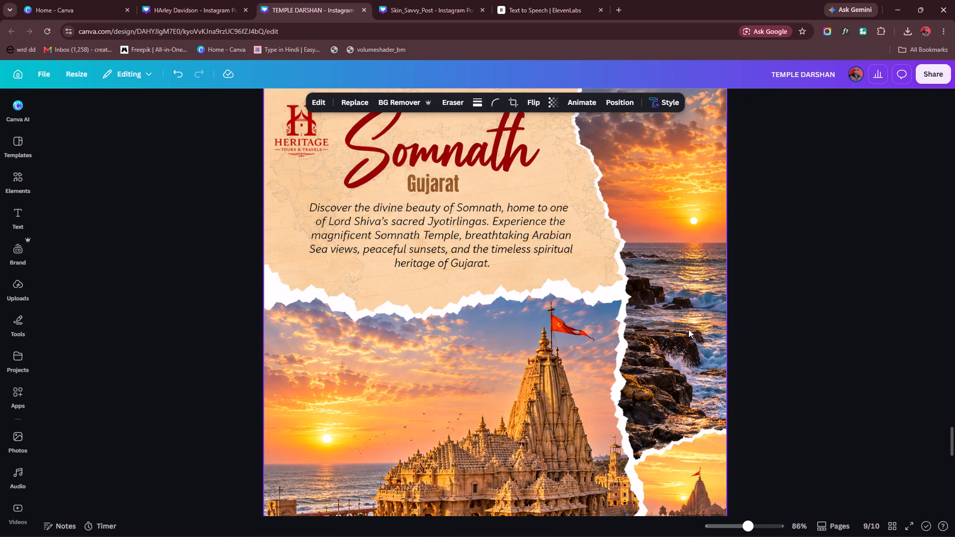
click(687, 329)
scroll(684, 322, down, 4)
drag(727, 184, 727, 183)
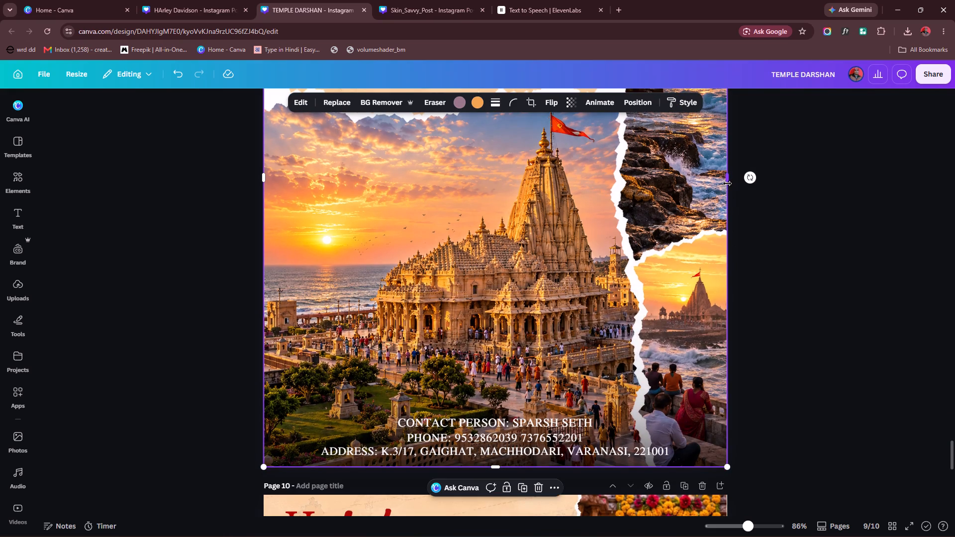
drag(727, 183, 730, 195)
click(701, 429)
drag(726, 381, 730, 384)
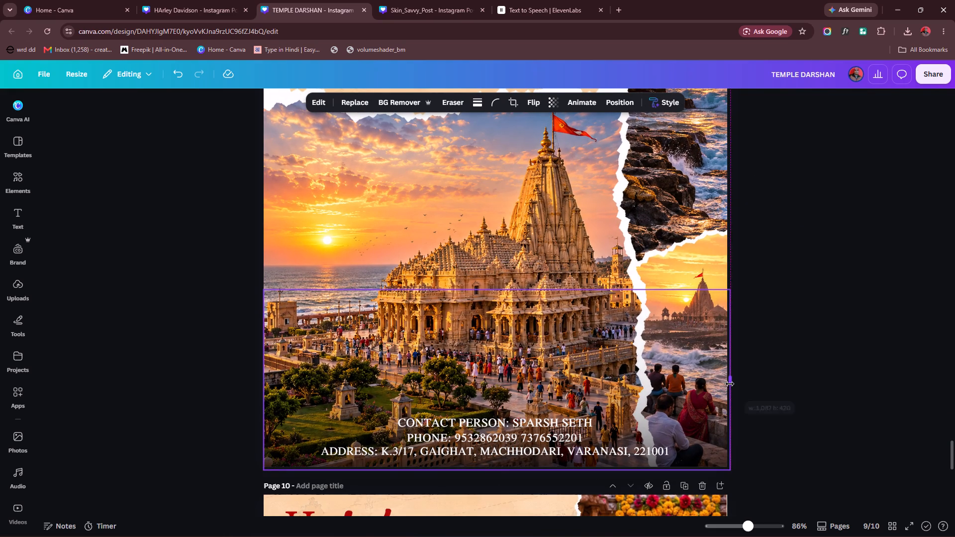
drag(730, 384, 732, 384)
Stretch page 10's Vrindavan background image and the shadow behind its contact details slightly past the page's right edge.
scroll(727, 382, down, 6)
click(685, 361)
scroll(695, 344, down, 5)
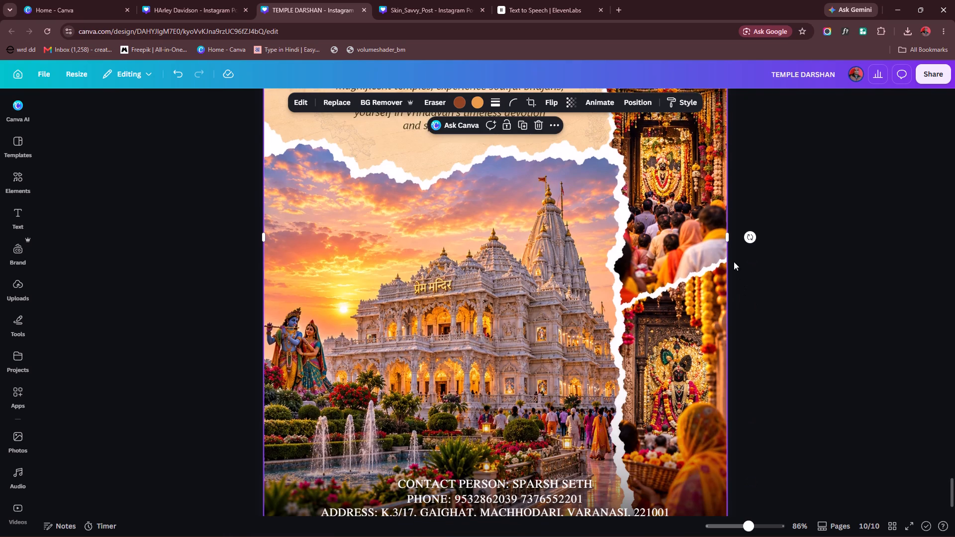
drag(729, 241, 733, 248)
scroll(697, 313, down, 5)
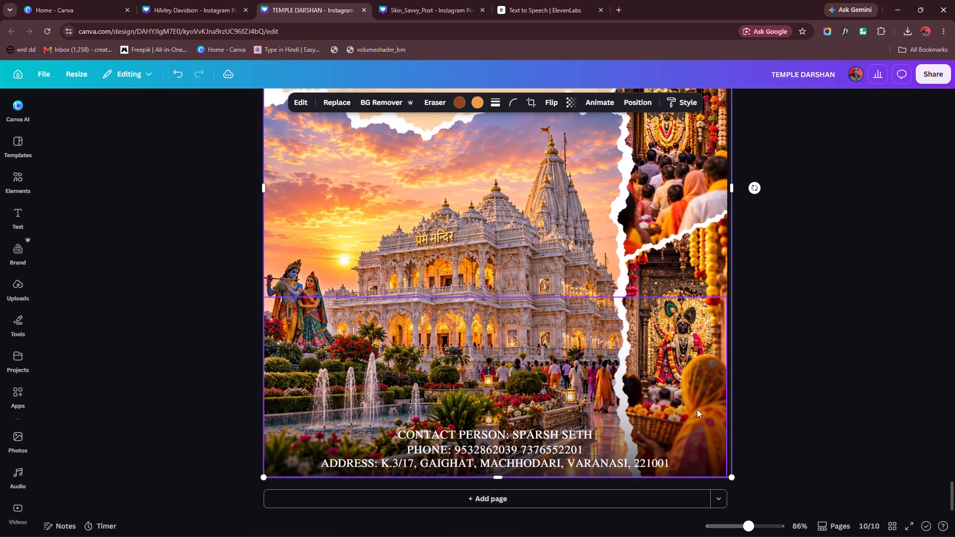
click(697, 410)
drag(729, 389, 735, 390)
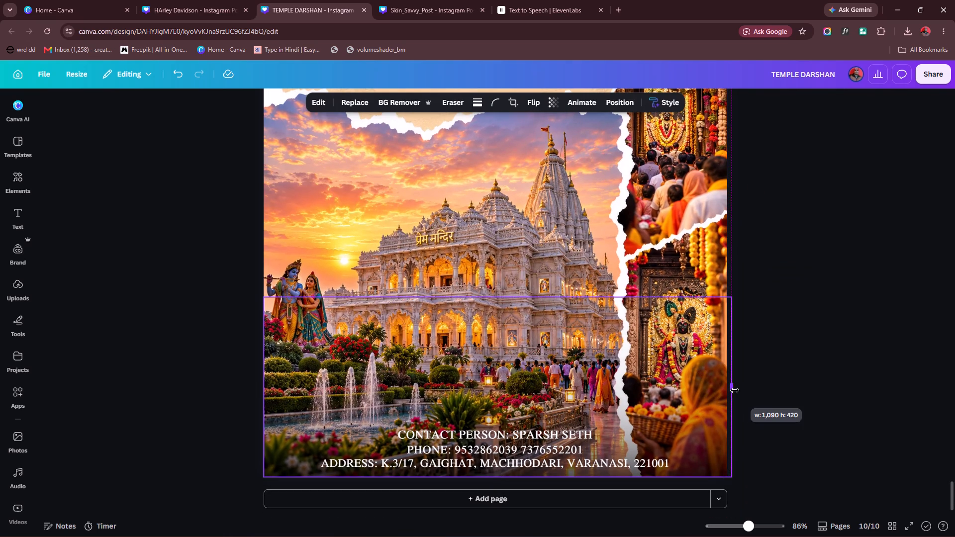
drag(735, 390, 735, 390)
scroll(718, 376, down, 7)
scroll(615, 347, up, 5)
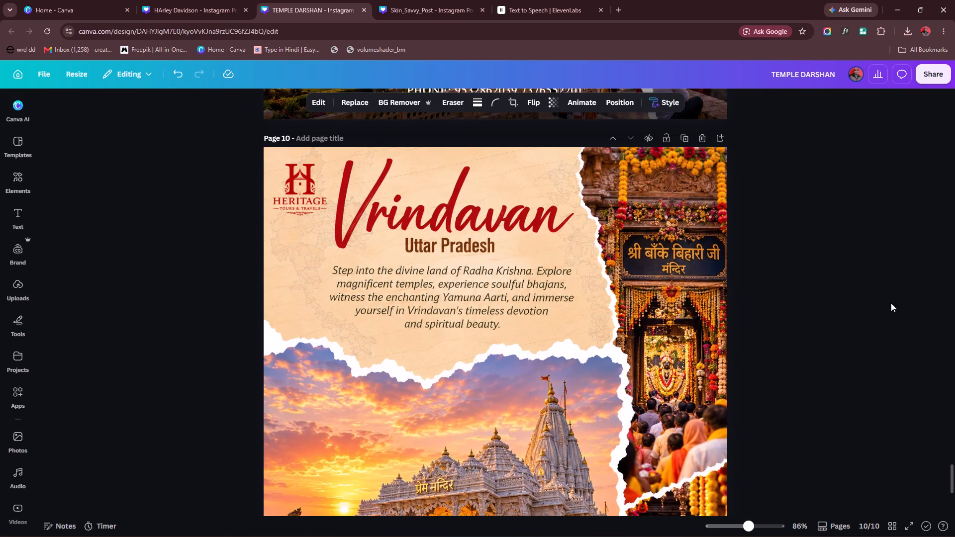
Switch to File Explorer and delete the previously downloaded TEMPLE DARSHAN archive from the Downloads folder.
click(462, 526)
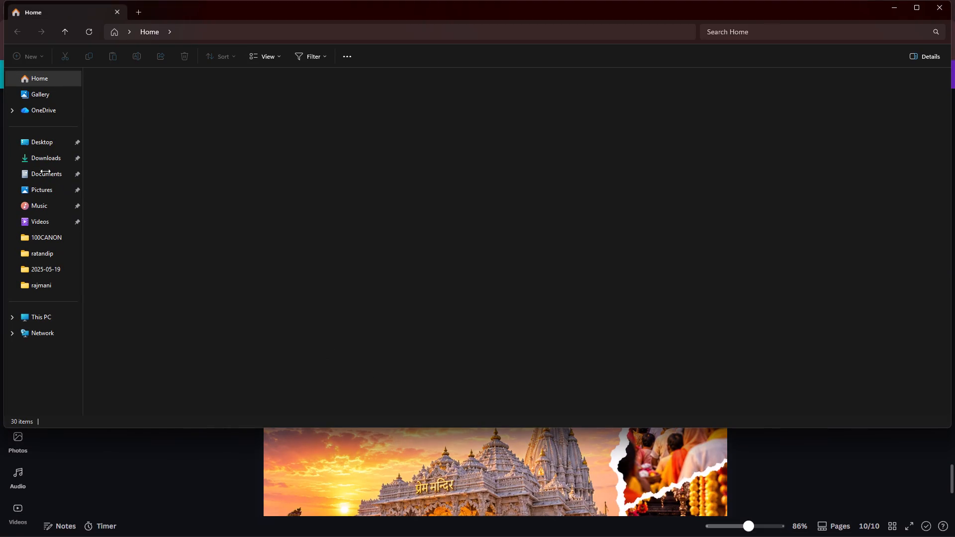
click(44, 161)
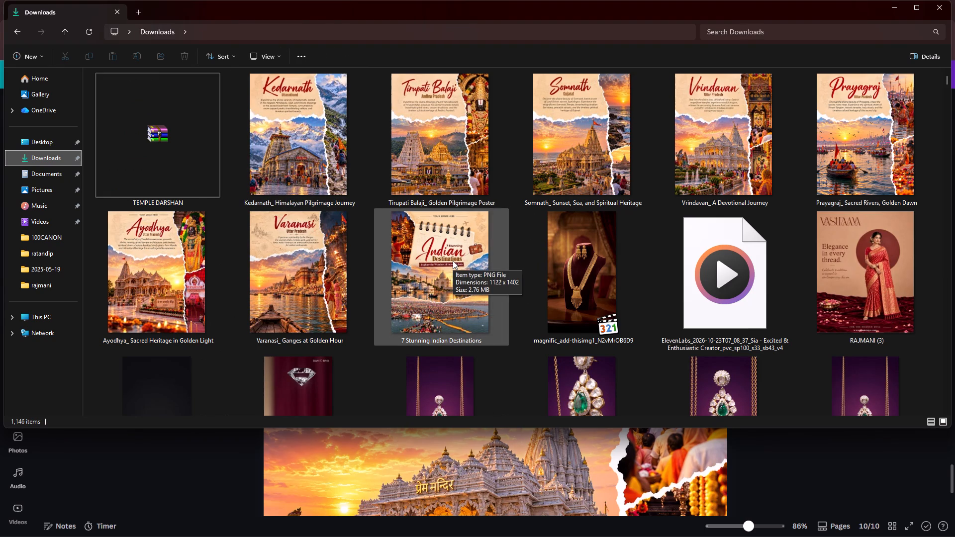
scroll(296, 271, up, 3)
scroll(369, 267, down, 4)
scroll(380, 262, up, 11)
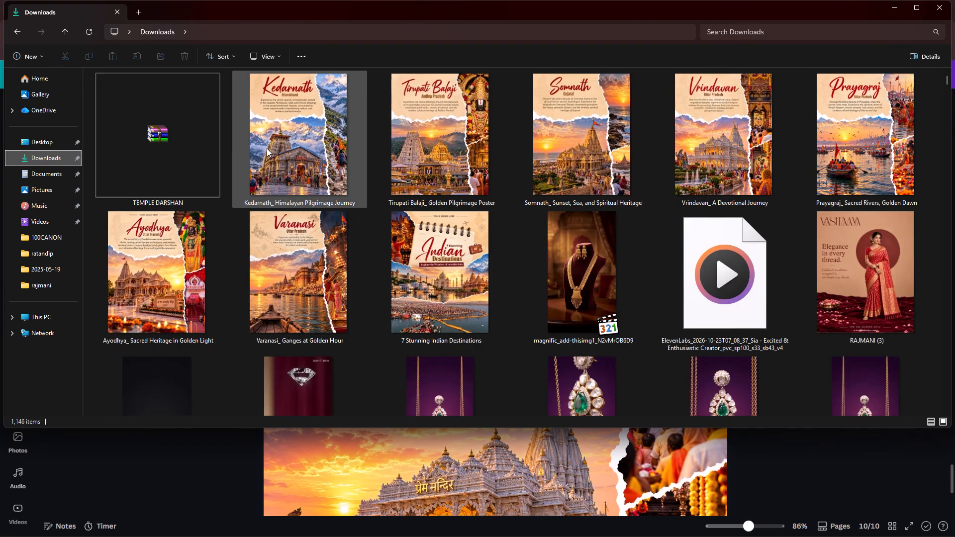
key(ctrl+r)
click(153, 146)
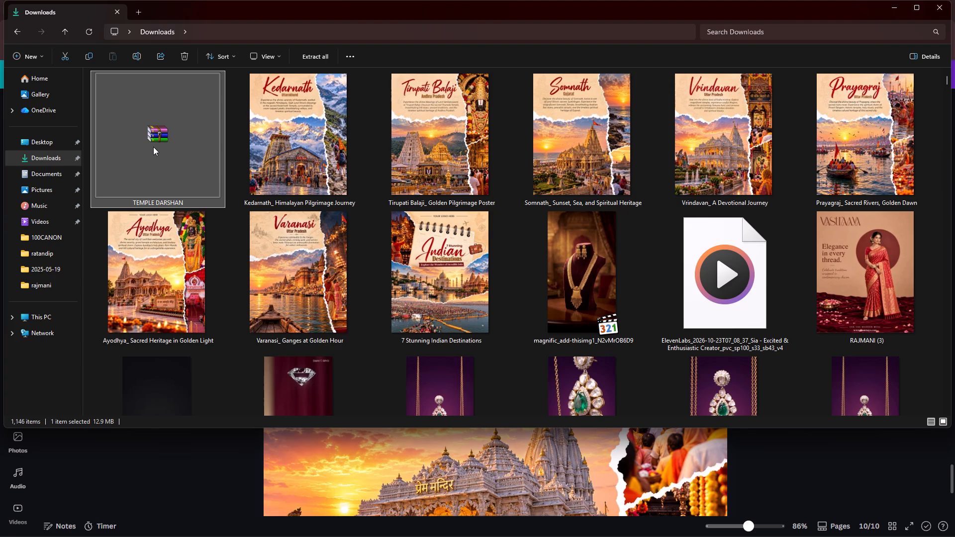
key(ctrl+d)
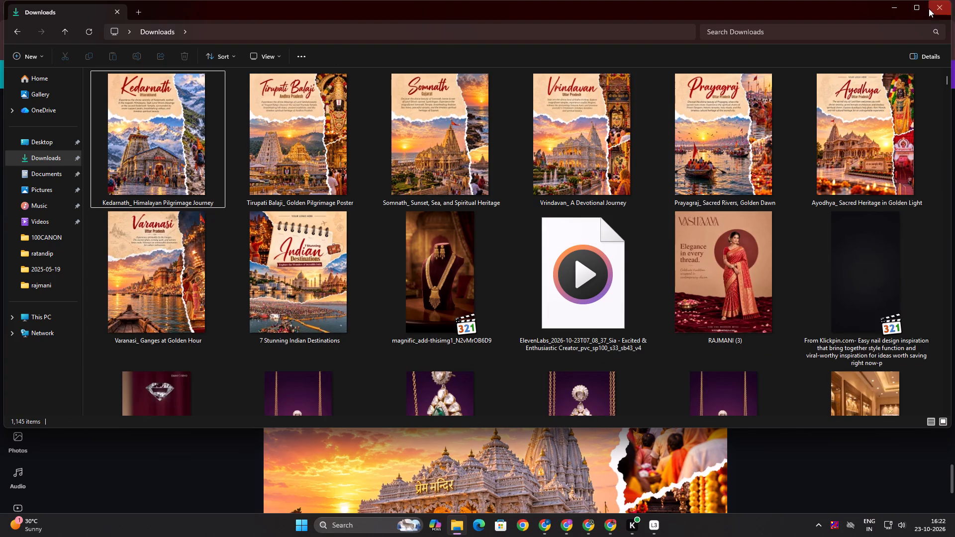
click(888, 6)
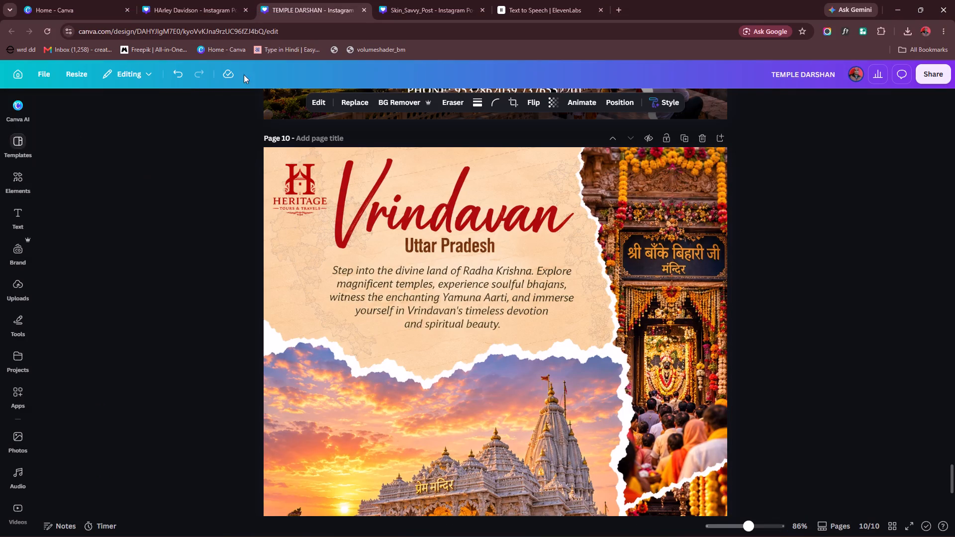
Back in Canva, download pages 3–10 as medium-quality JPGs at size 3.125 (3,375 × 4,219 px).
click(49, 68)
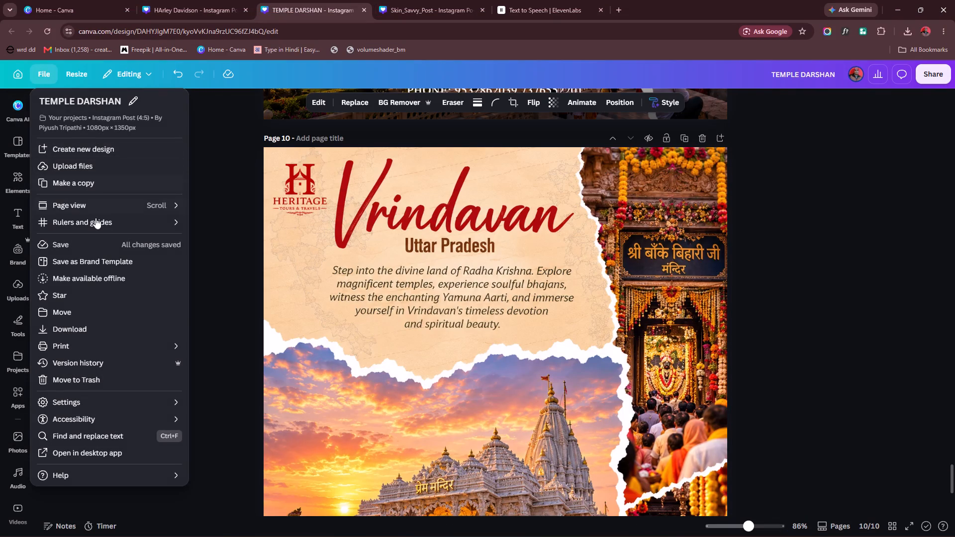
click(74, 324)
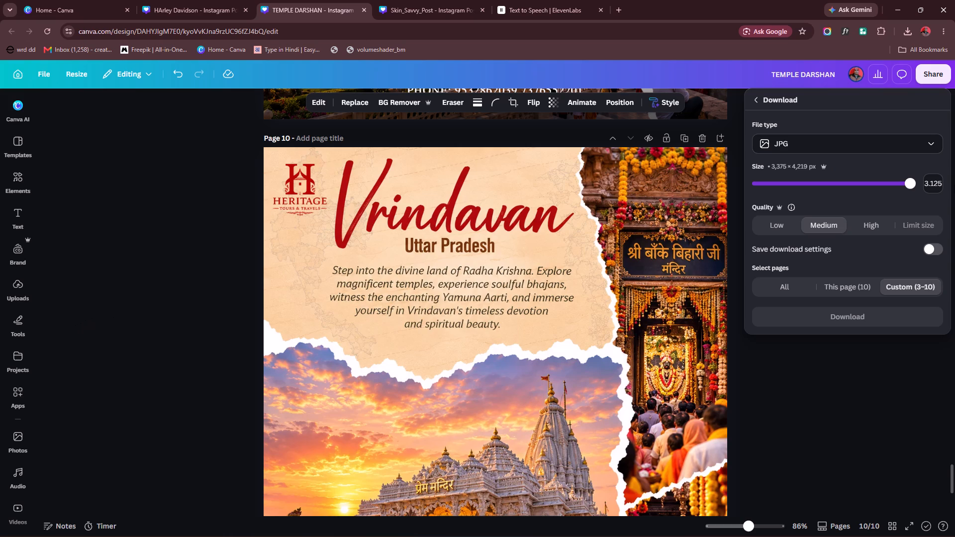
click(840, 322)
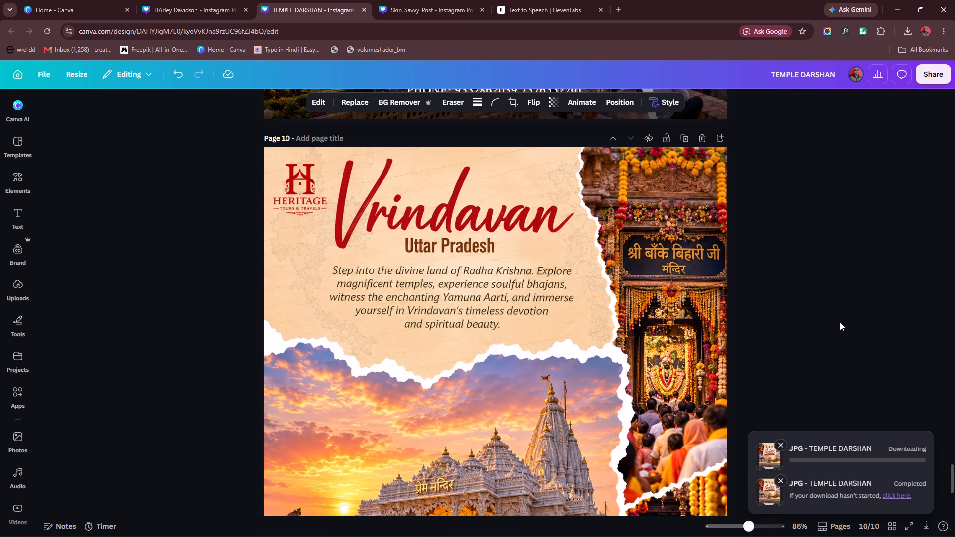
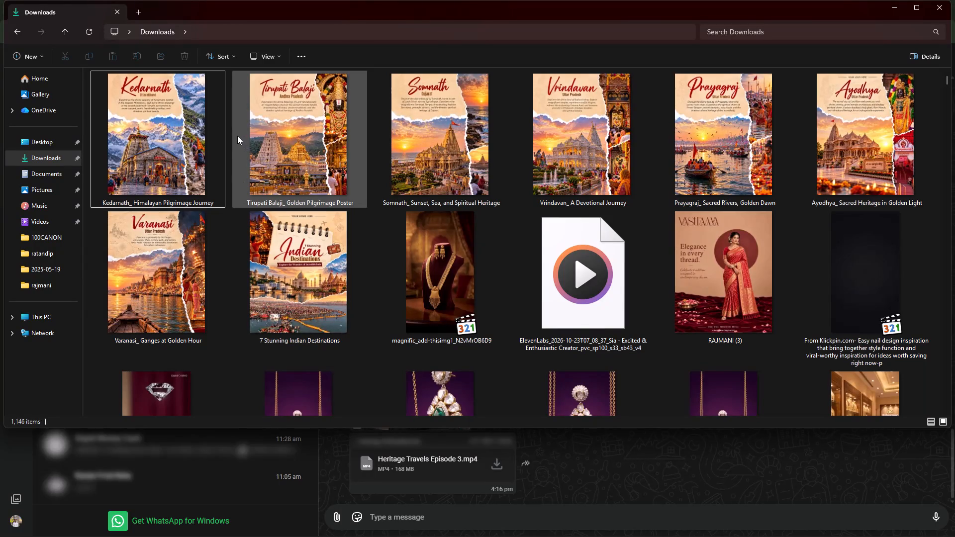
Refresh the Downloads folder and extract the newly downloaded TEMPLE DARSHAN archive into its own TEMPLE DARSHAN folder.
scroll(242, 201, up, 15)
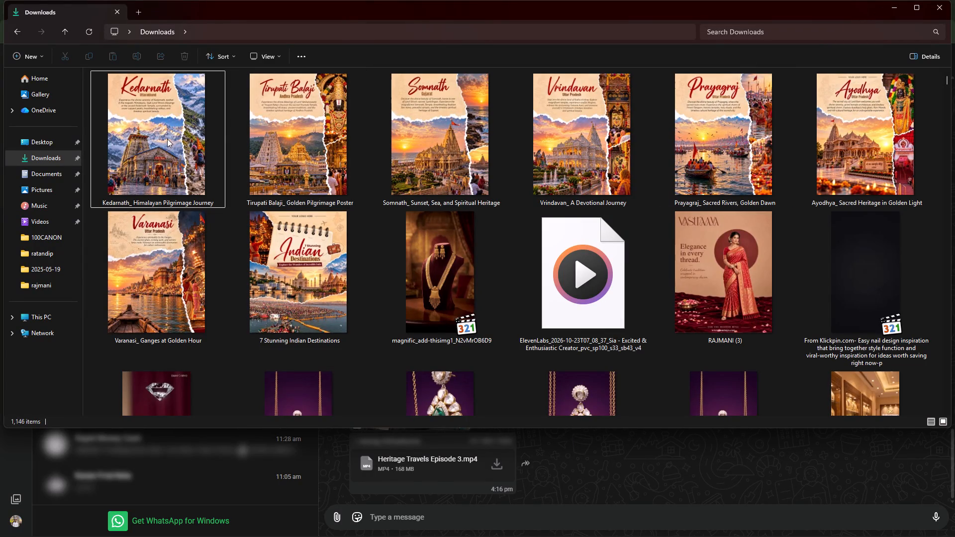
key(ctrl+r)
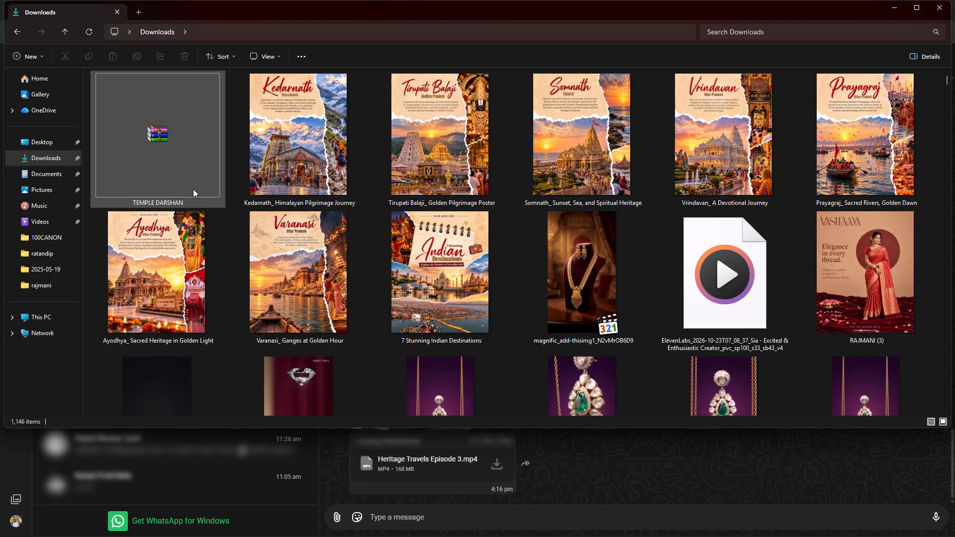
click(145, 155)
right_click(145, 154)
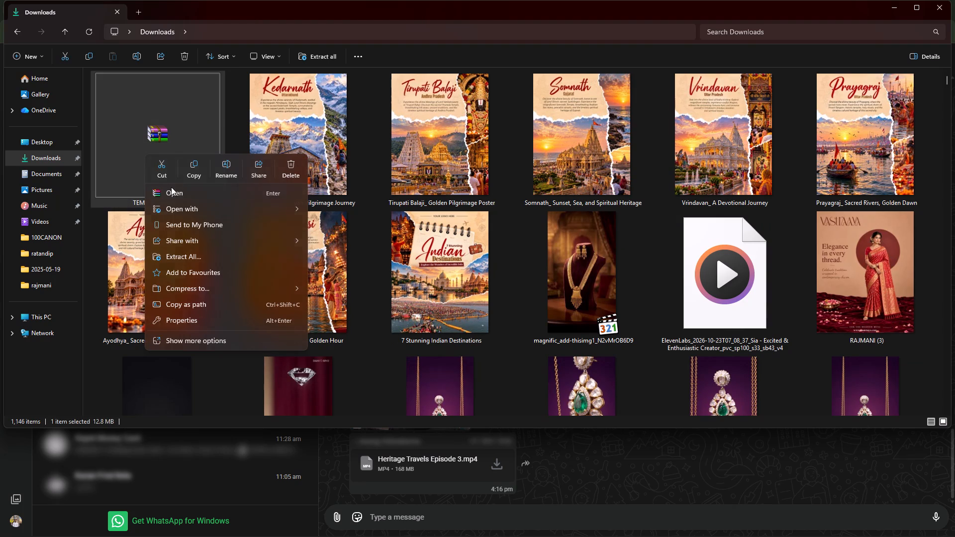
click(183, 340)
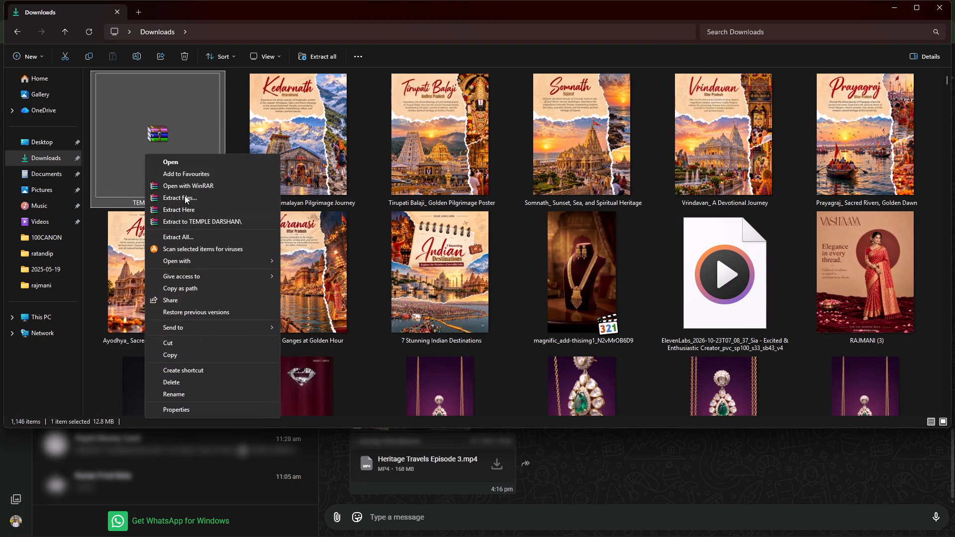
click(190, 192)
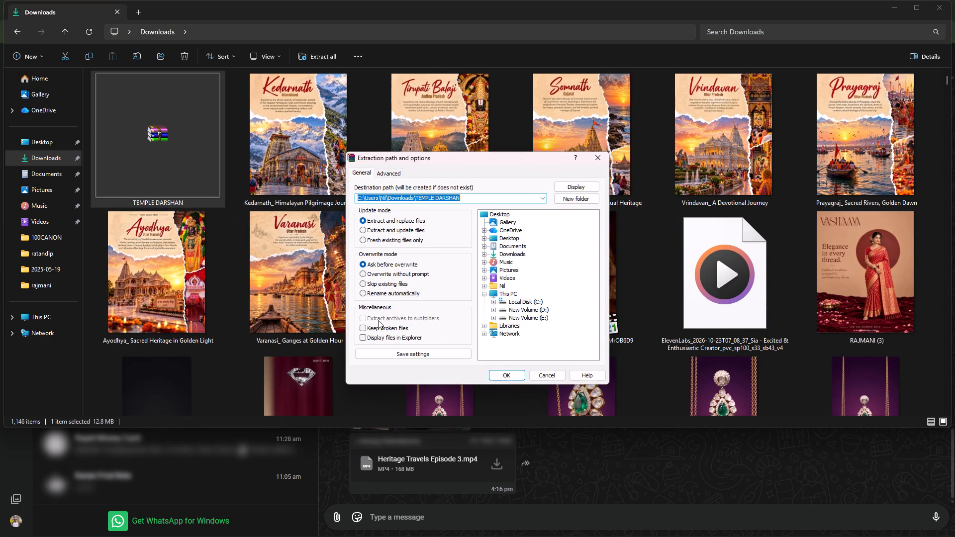
click(493, 372)
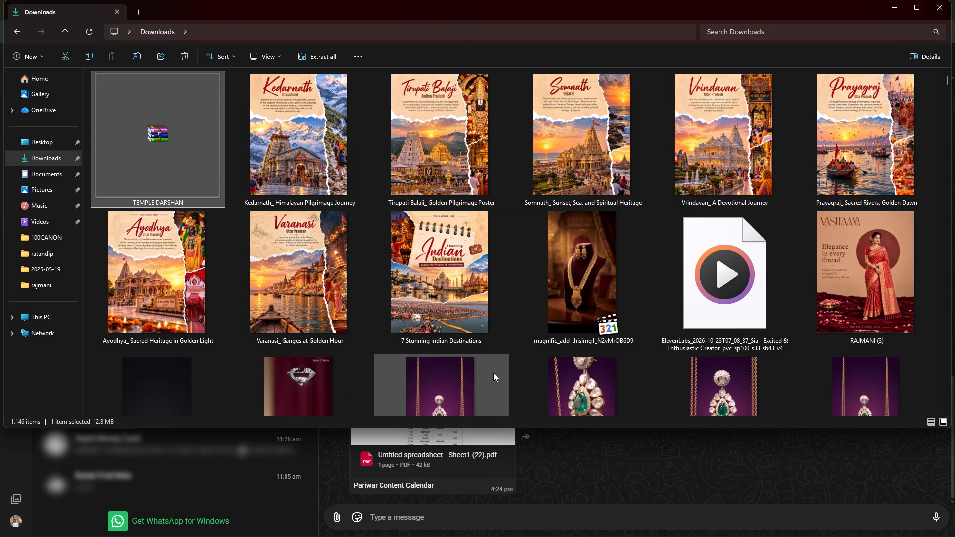
Find the extracted TEMPLE DARSHAN folder among the folders in Downloads, open it and show its JPGs as thumbnails.
scroll(396, 248, down, 1)
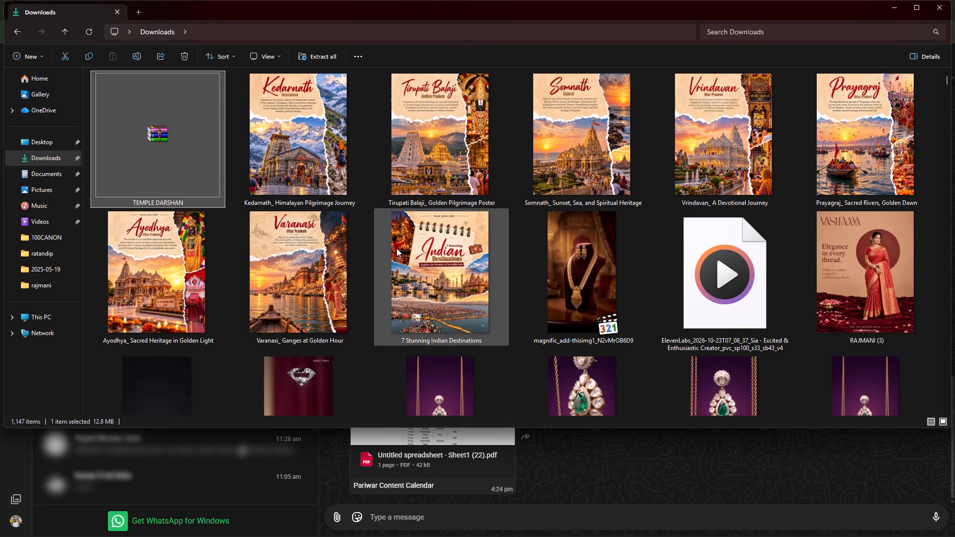
scroll(396, 248, down, 1)
scroll(396, 248, up, 5)
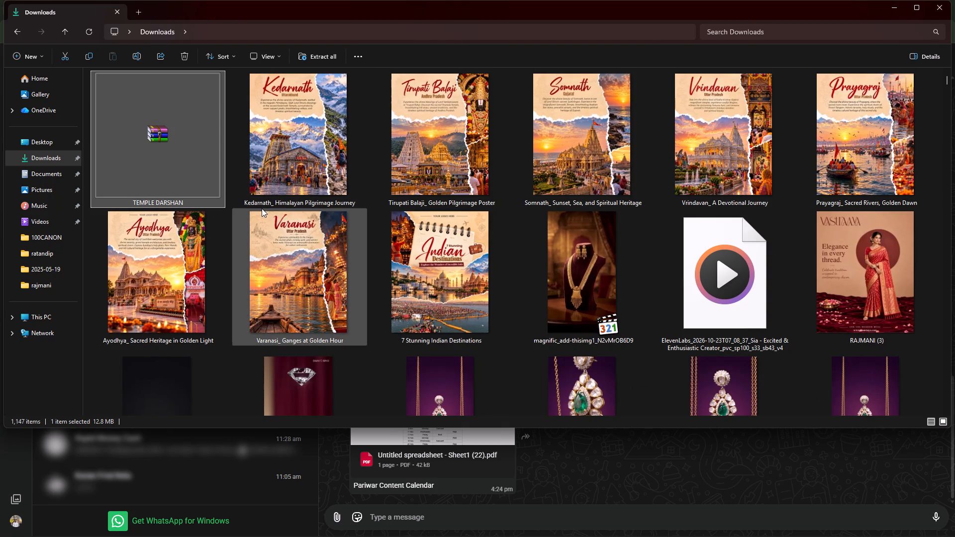
key(ctrl+r)
key(ctrl+r)
scroll(286, 226, down, 2)
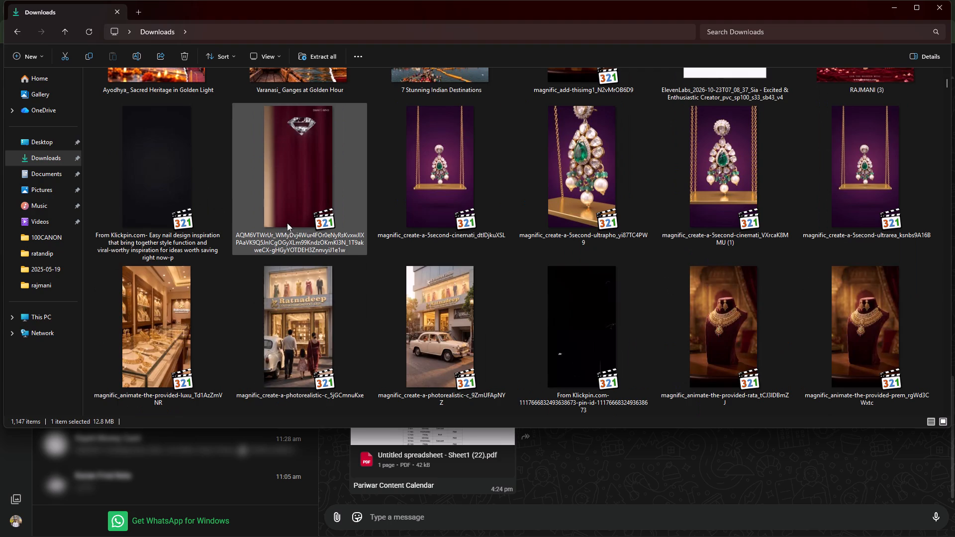
scroll(292, 209, down, 3)
scroll(502, 256, down, 3)
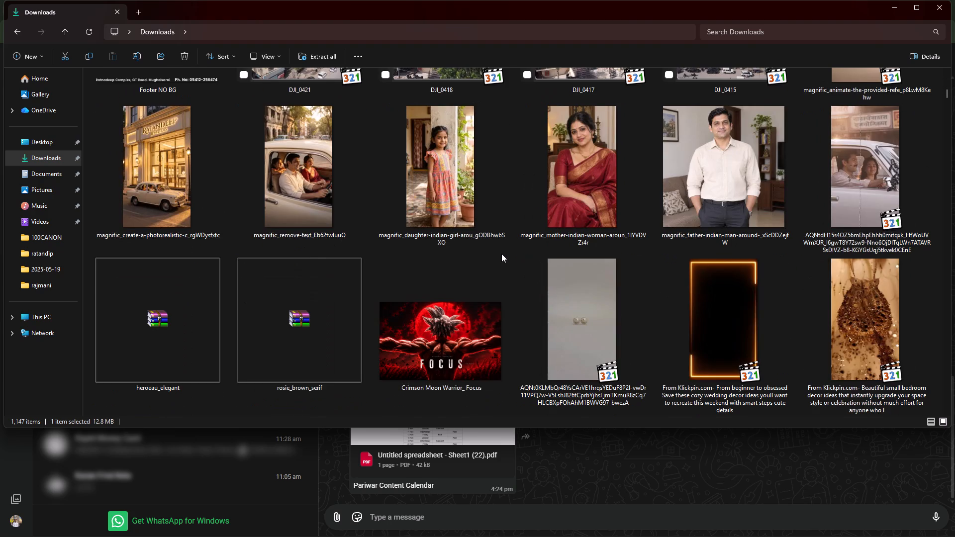
scroll(501, 254, down, 3)
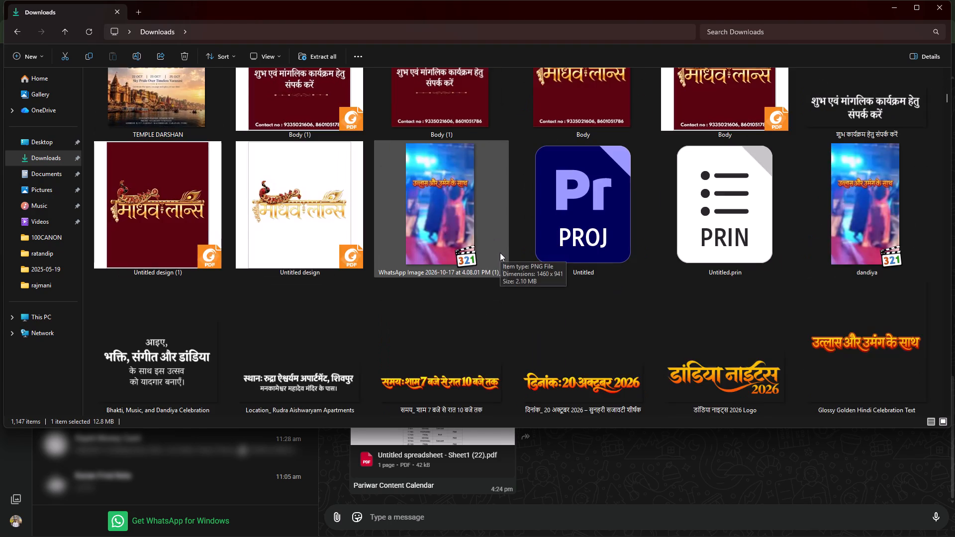
scroll(500, 253, down, 5)
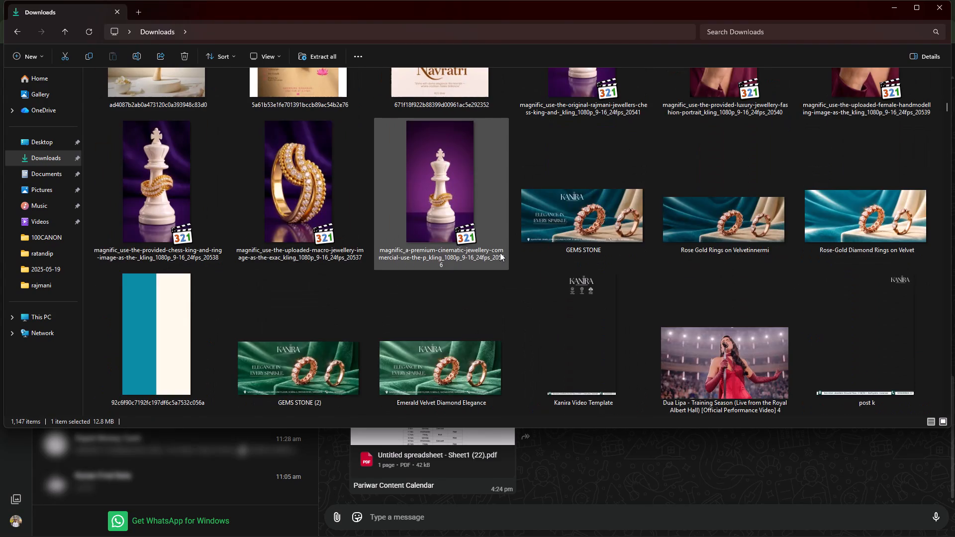
scroll(500, 253, down, 6)
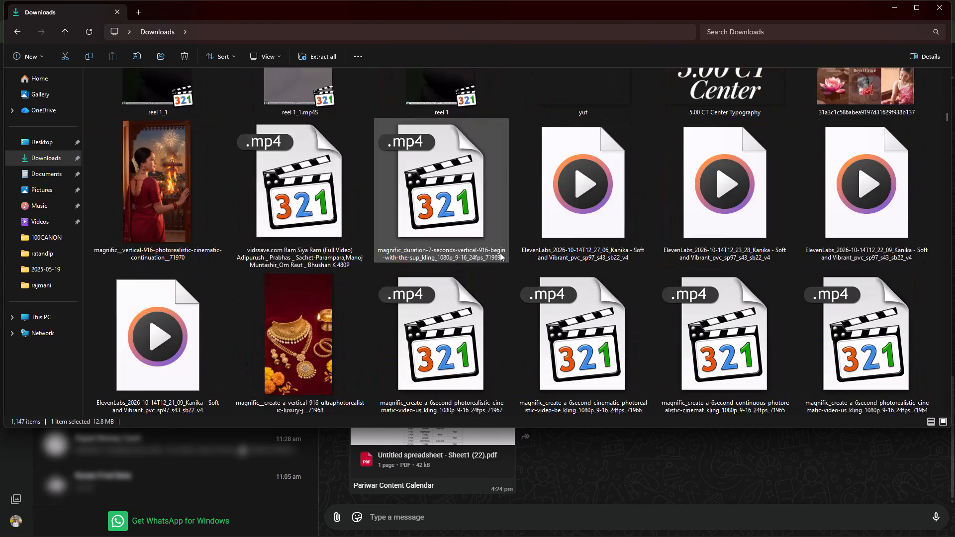
scroll(500, 253, down, 5)
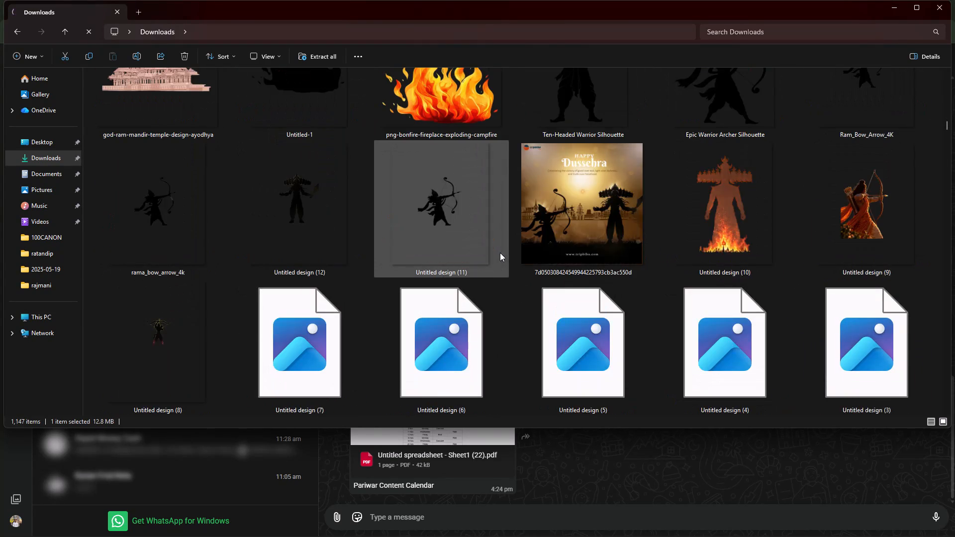
scroll(500, 253, down, 8)
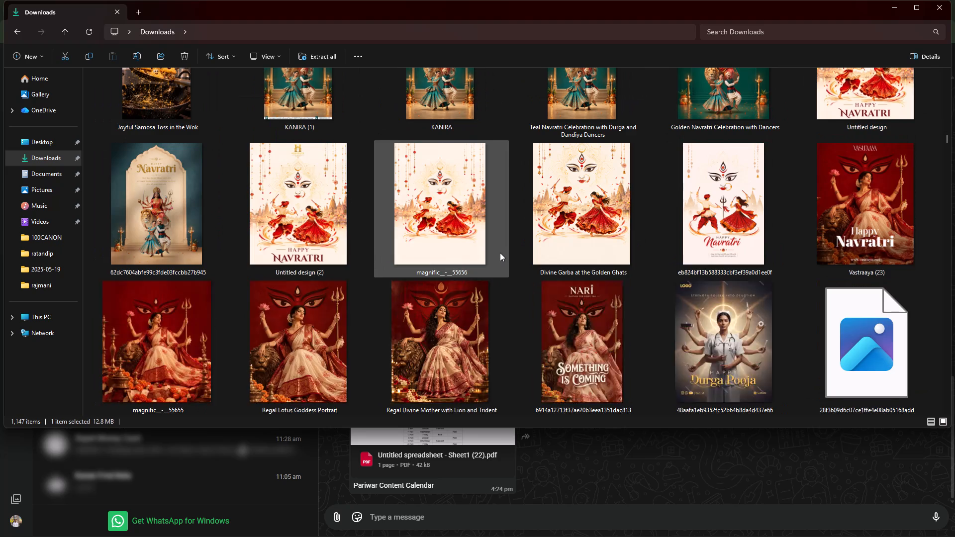
scroll(500, 253, down, 8)
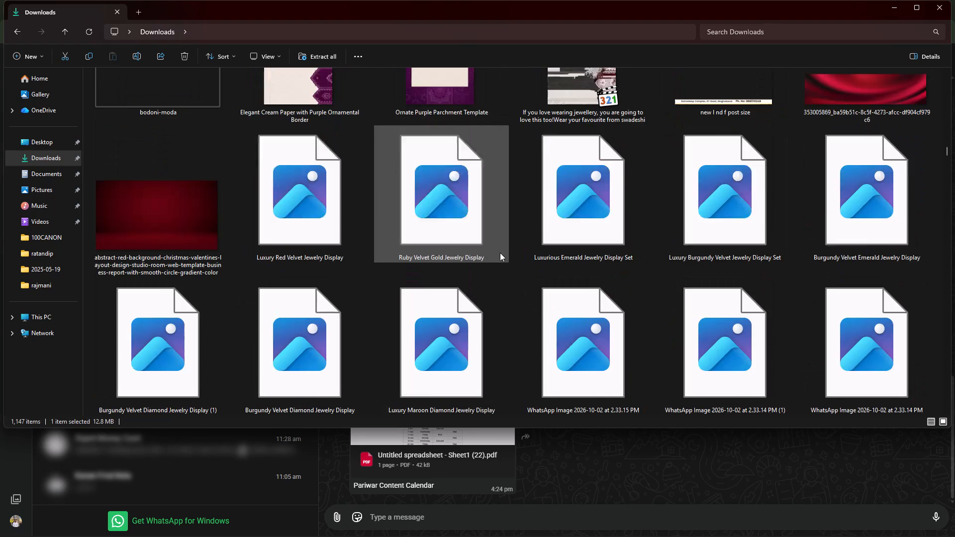
scroll(500, 253, down, 1)
scroll(500, 253, up, 3)
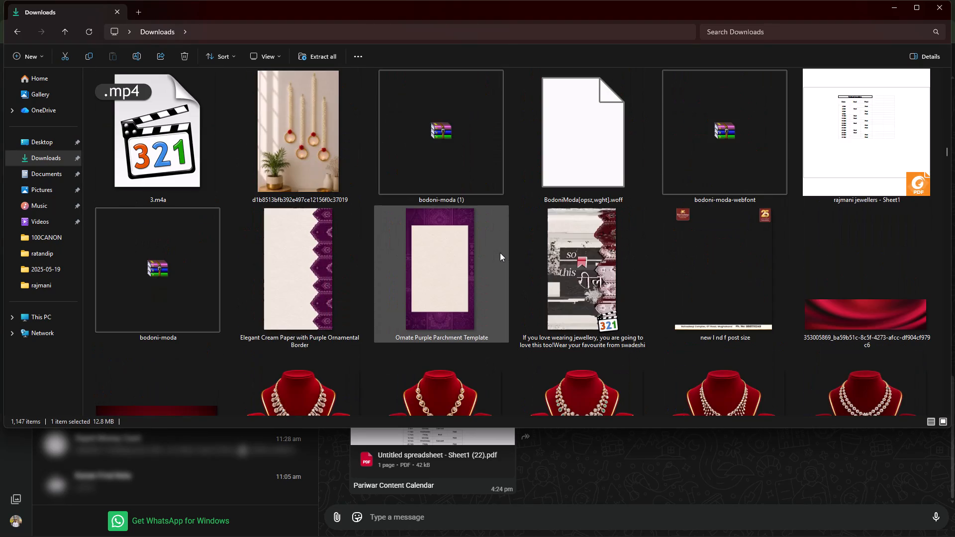
scroll(500, 253, down, 11)
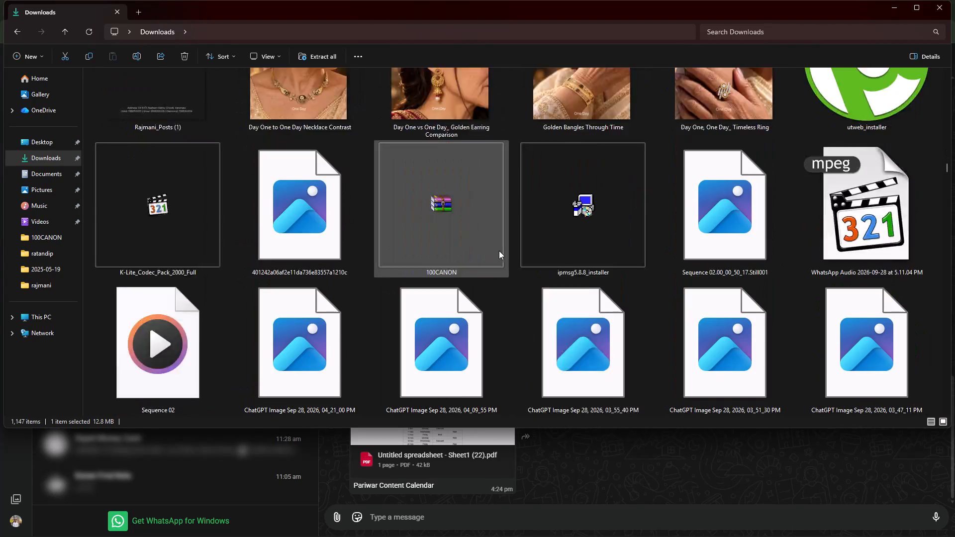
scroll(499, 251, down, 4)
scroll(499, 251, up, 1)
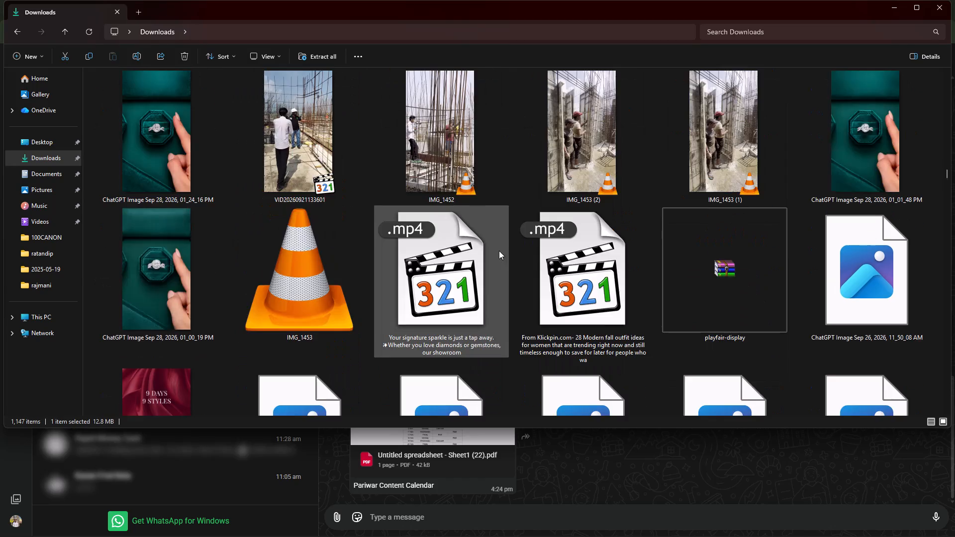
scroll(499, 251, down, 12)
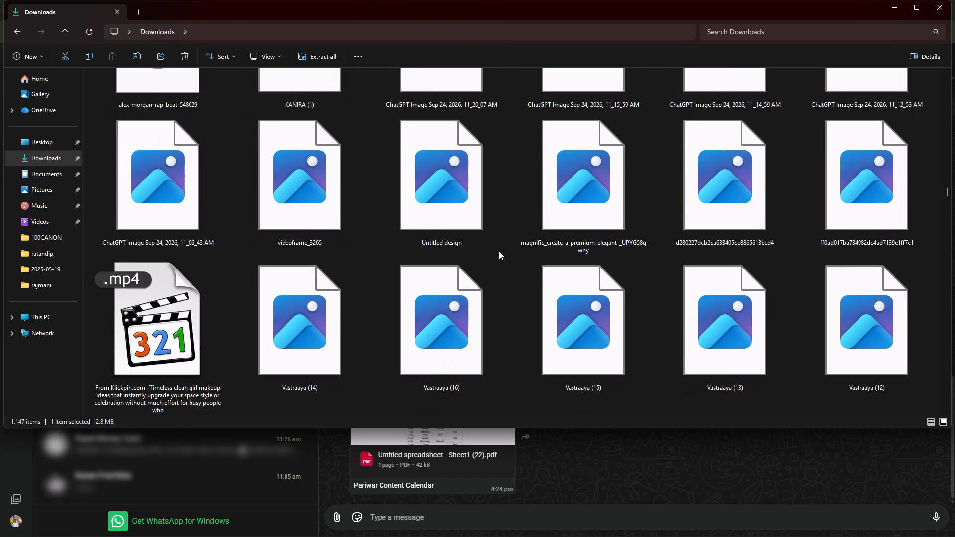
scroll(499, 251, down, 9)
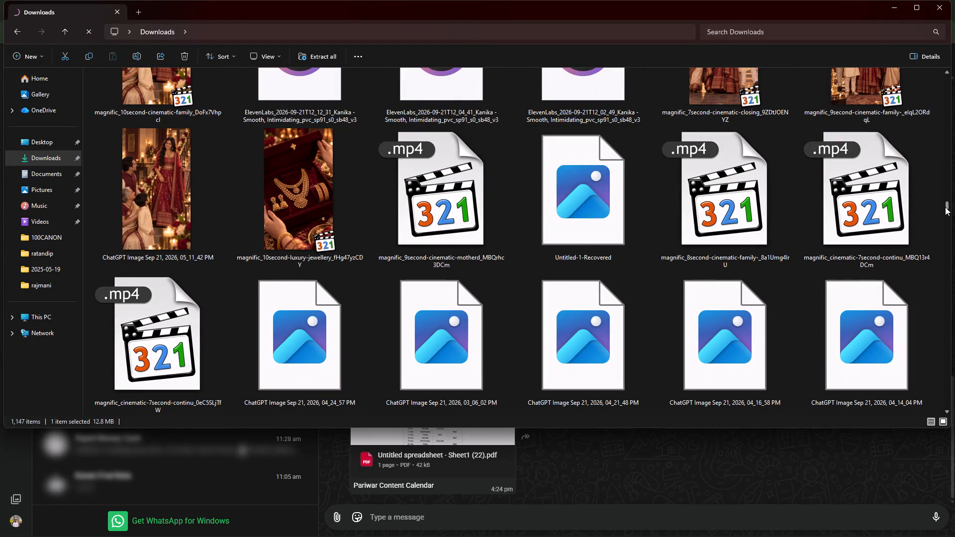
drag(946, 207, 932, 424)
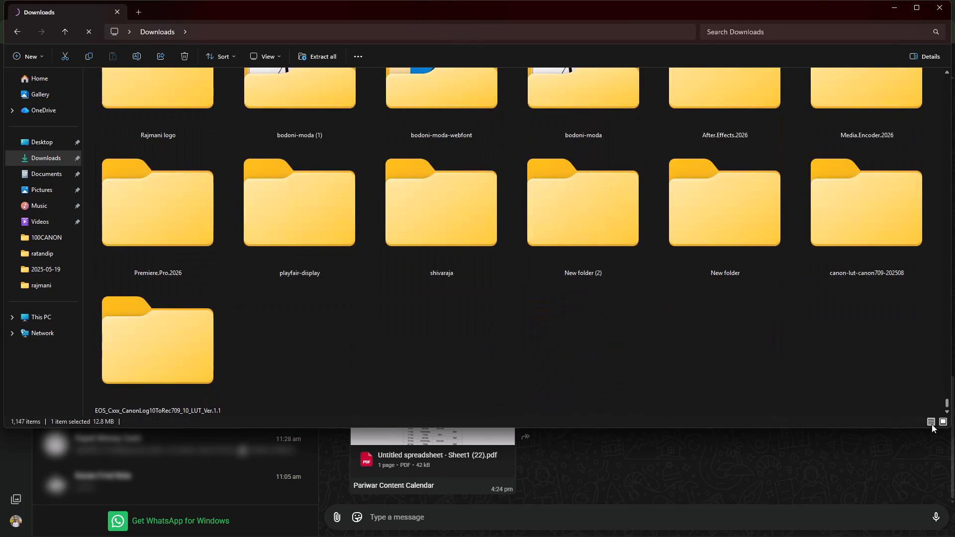
drag(932, 424, 932, 424)
scroll(362, 186, down, 2)
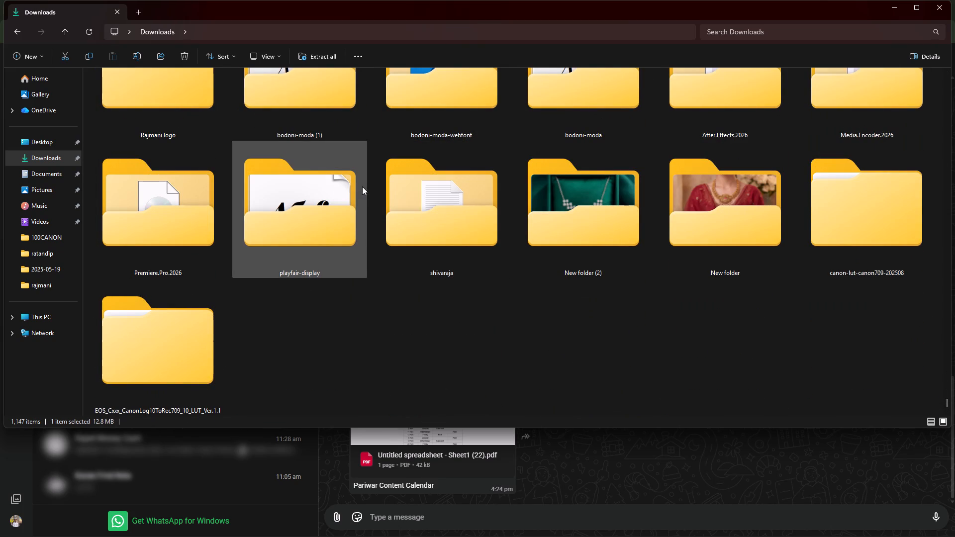
scroll(362, 186, up, 3)
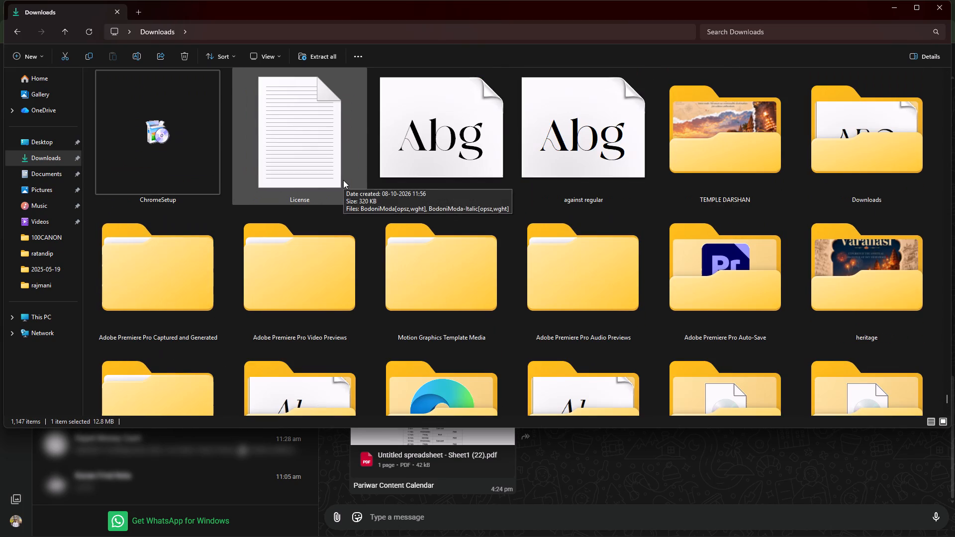
double_click(701, 109)
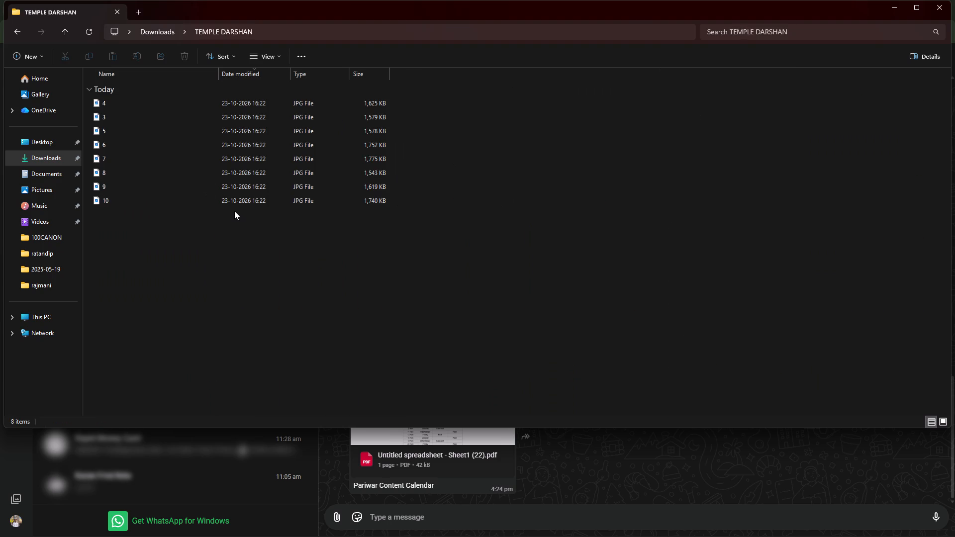
ctrl+shift+scroll(245, 208, up, 20)
ctrl+shift+scroll(245, 208, up, 8)
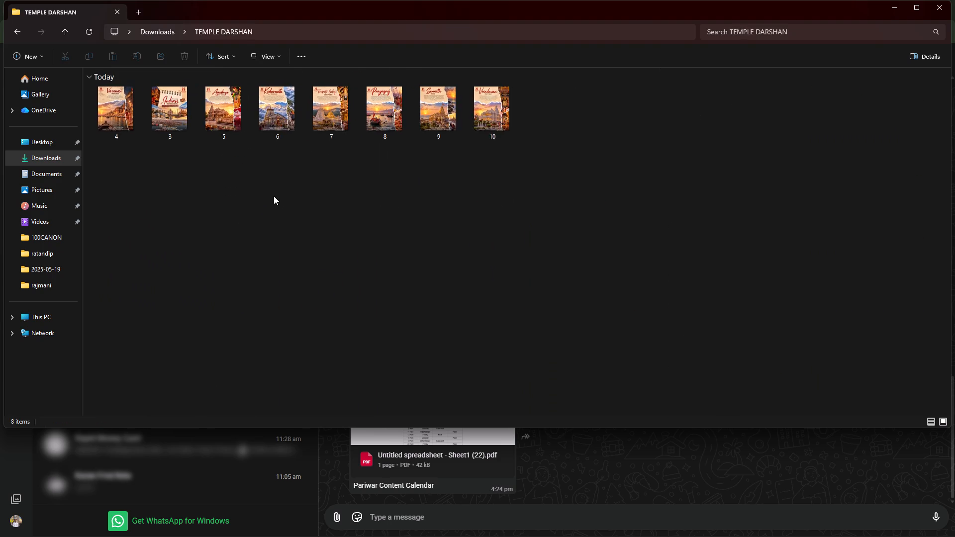